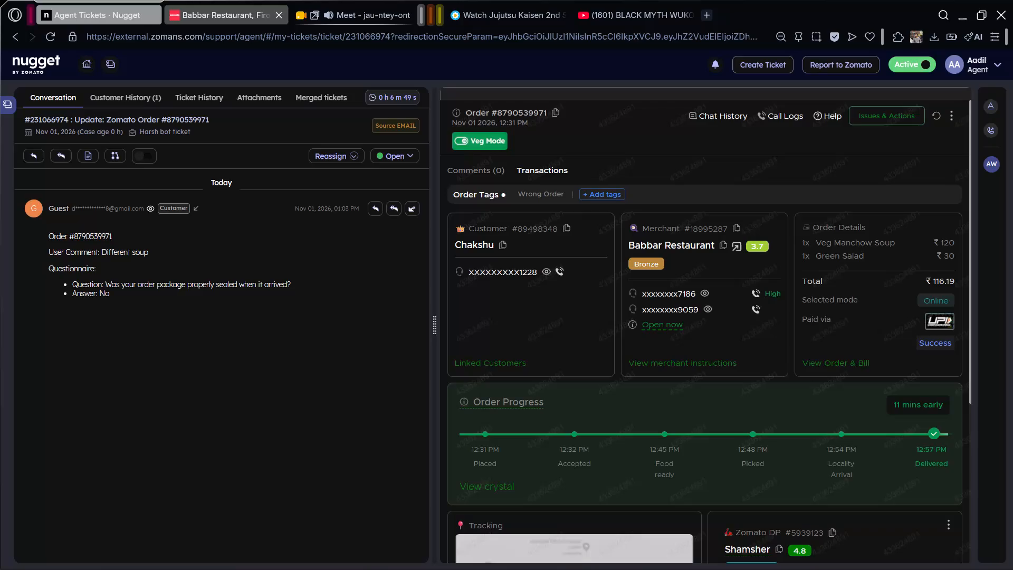
Reload the support ticket page for the wrong-order complaint.
left_click(44, 39)
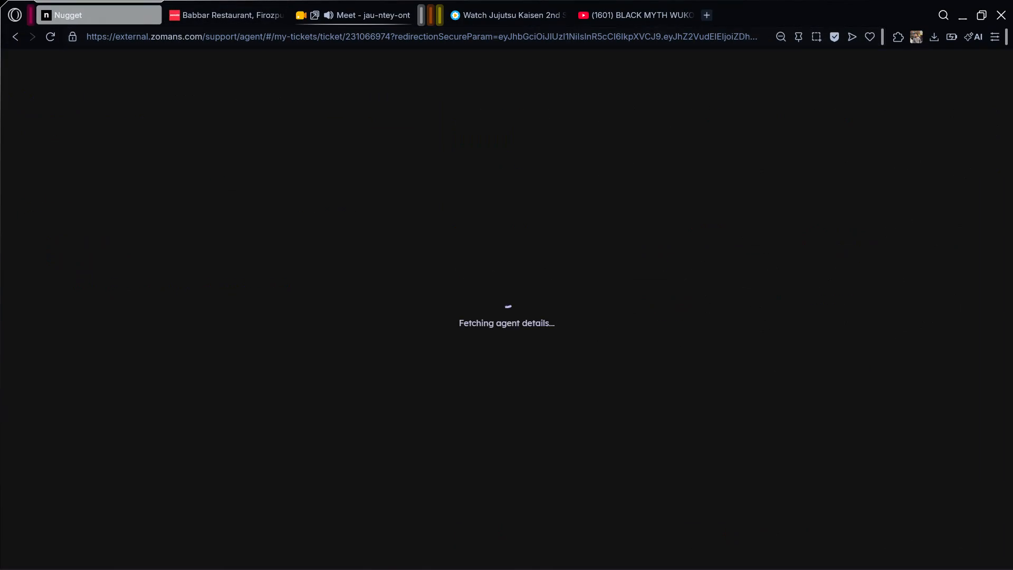
left_click(198, 72)
left_click(216, 62)
left_click(216, 62)
left_click(216, 62)
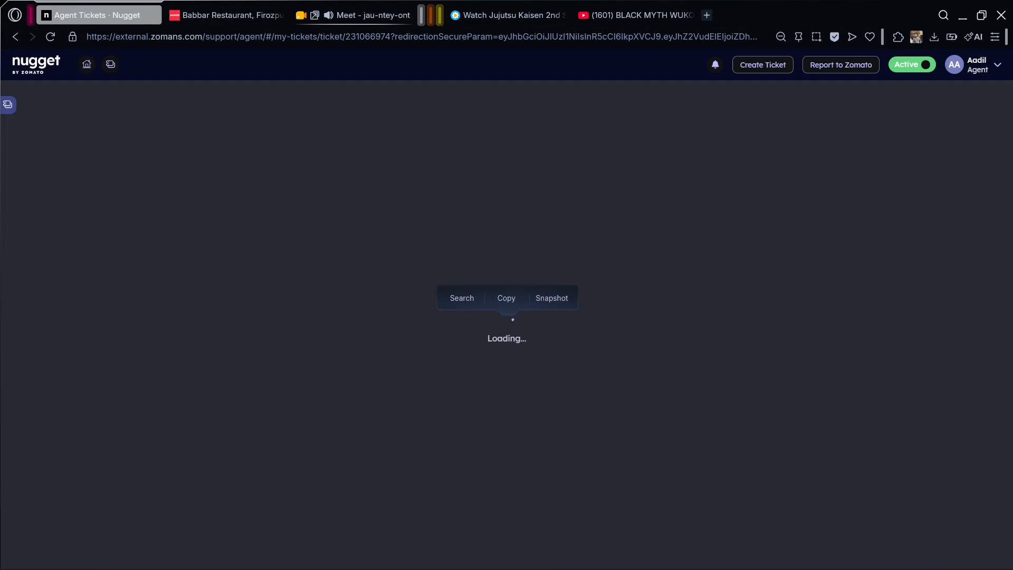
left_click(281, 318)
Close the Babbar Restaurant page on Zomato and return to the support ticket.
left_click(221, 0)
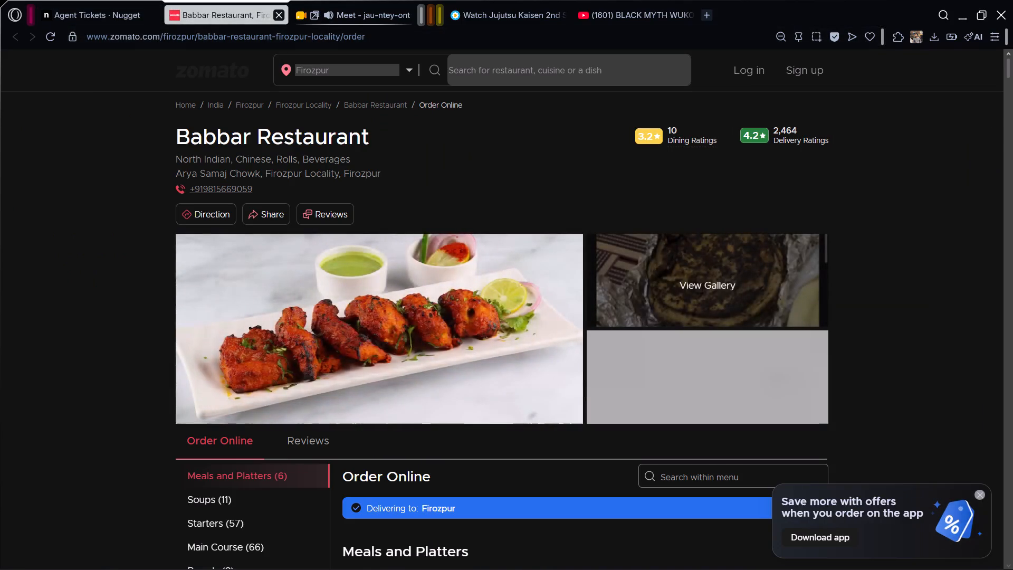
left_click(277, 9)
left_click(114, 5)
left_click(990, 174)
left_click(992, 169)
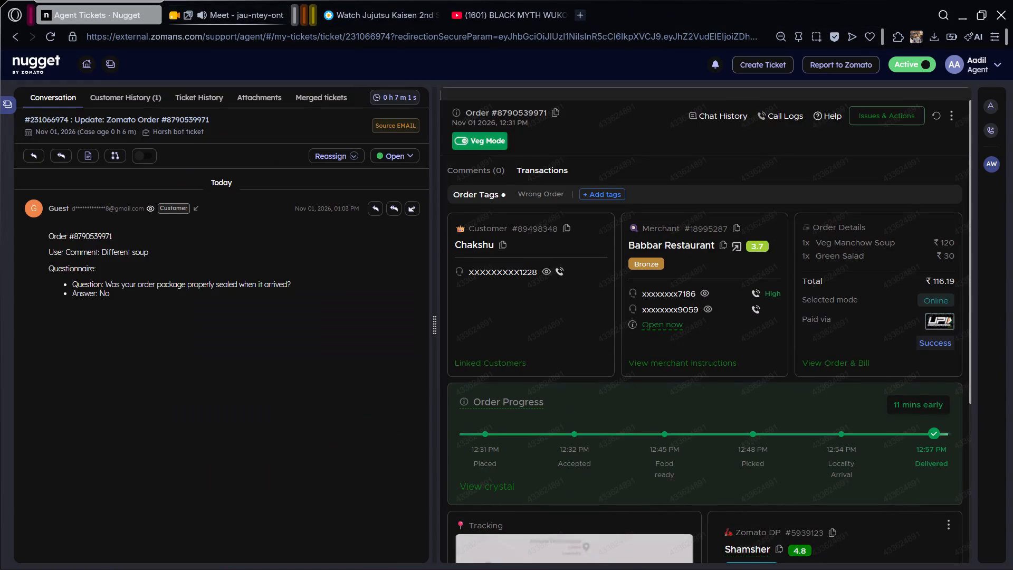
Request a callback that connects to Babbar Restaurant on the merchant's second listed phone number.
left_click(750, 308)
left_click(753, 310)
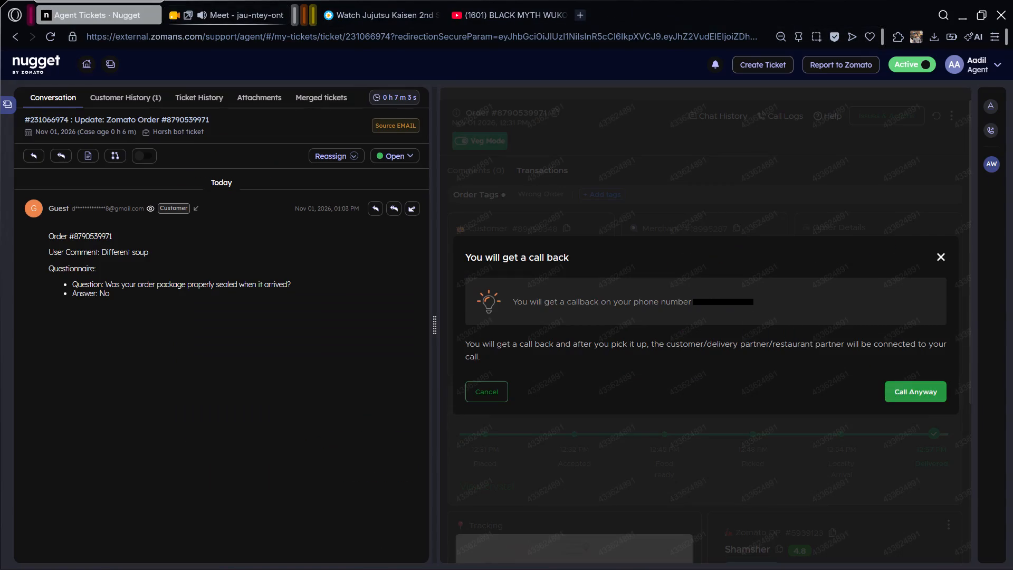
left_click(916, 393)
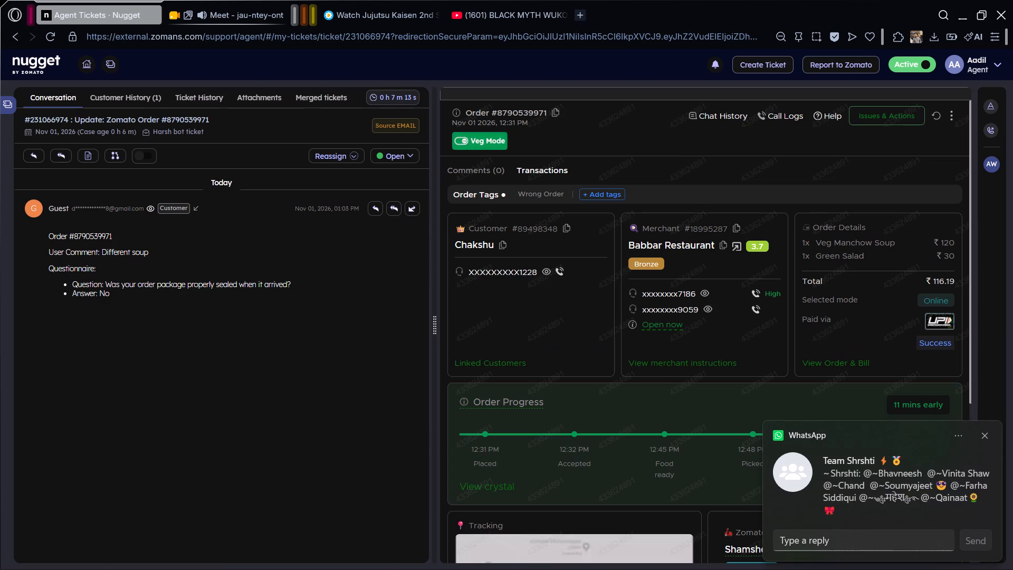
Dismiss the WhatsApp message notification.
left_click_drag(824, 494, 1012, 494)
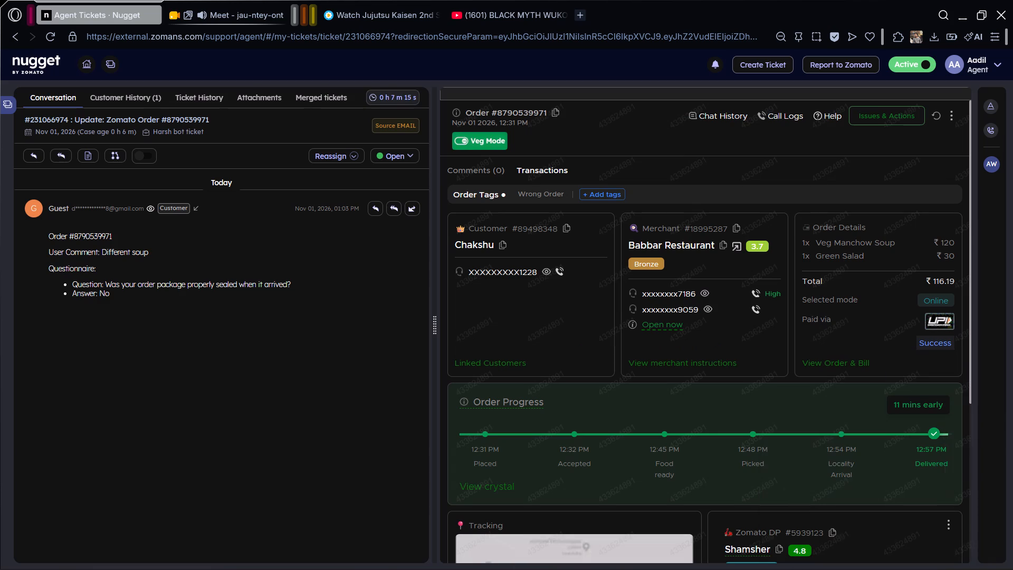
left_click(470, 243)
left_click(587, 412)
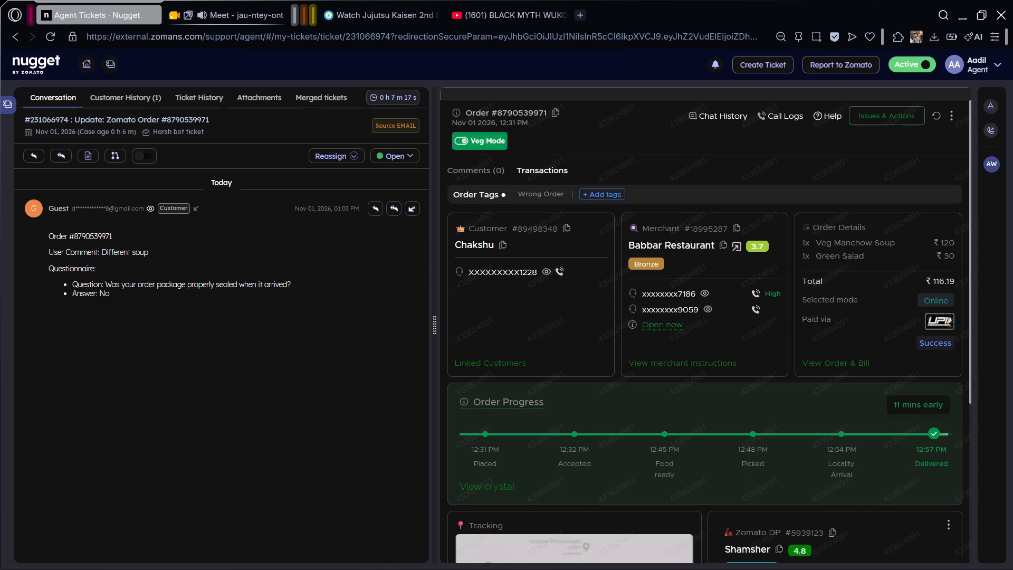
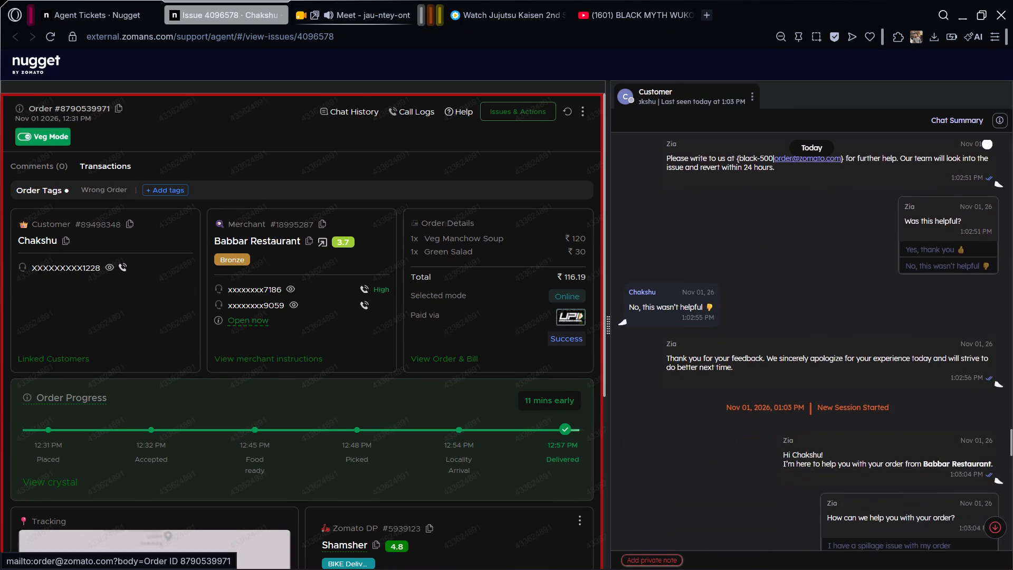
Review the customer's chat about the Babbar Restaurant order through to the uploaded photo of the soup received.
scroll(785, 425, "down", 18)
scroll(785, 425, "up", 1)
scroll(785, 425, "down", 1)
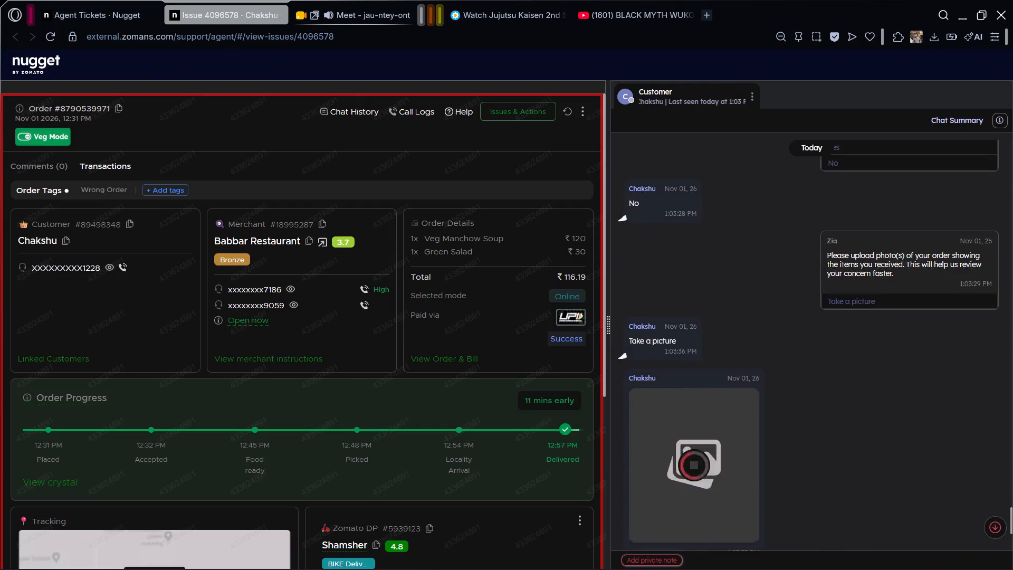
scroll(785, 425, "down", 6)
scroll(785, 425, "up", 2)
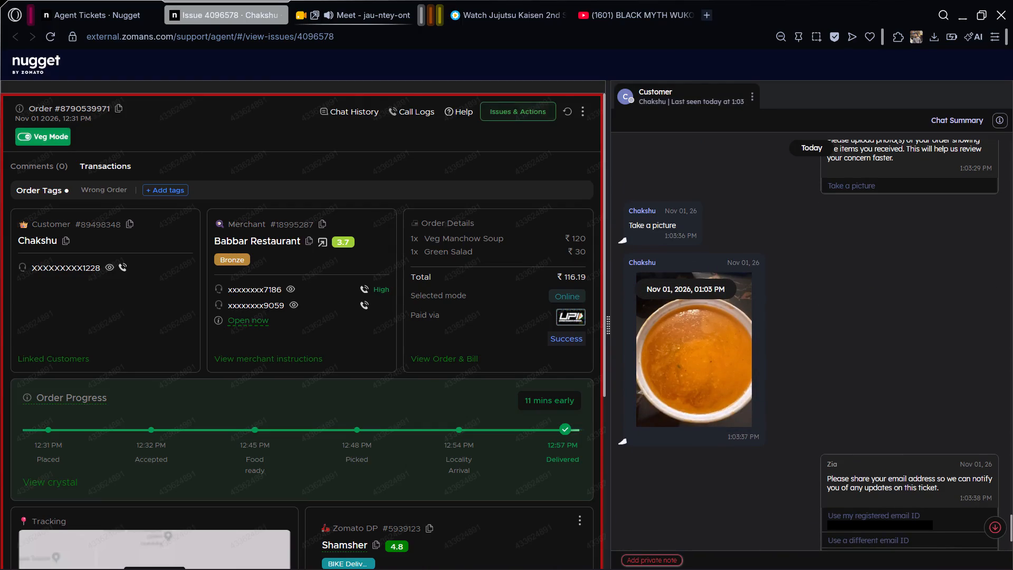
View the Veg Manchow Soup's enlarged image from the "Item(s) missing or not delivered" issue form, then close the image and the form.
left_click(515, 118)
left_click(465, 184)
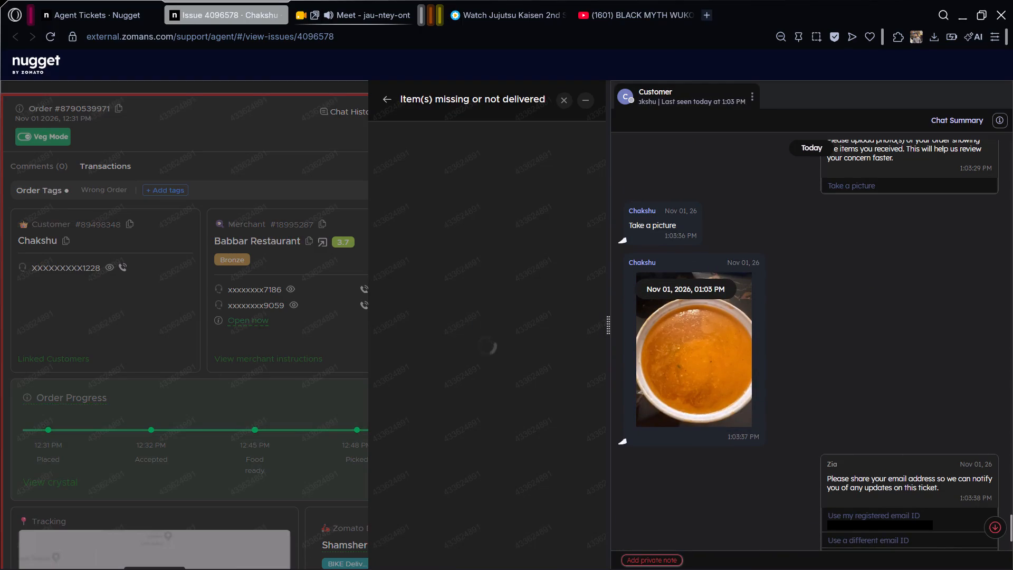
left_click(571, 191)
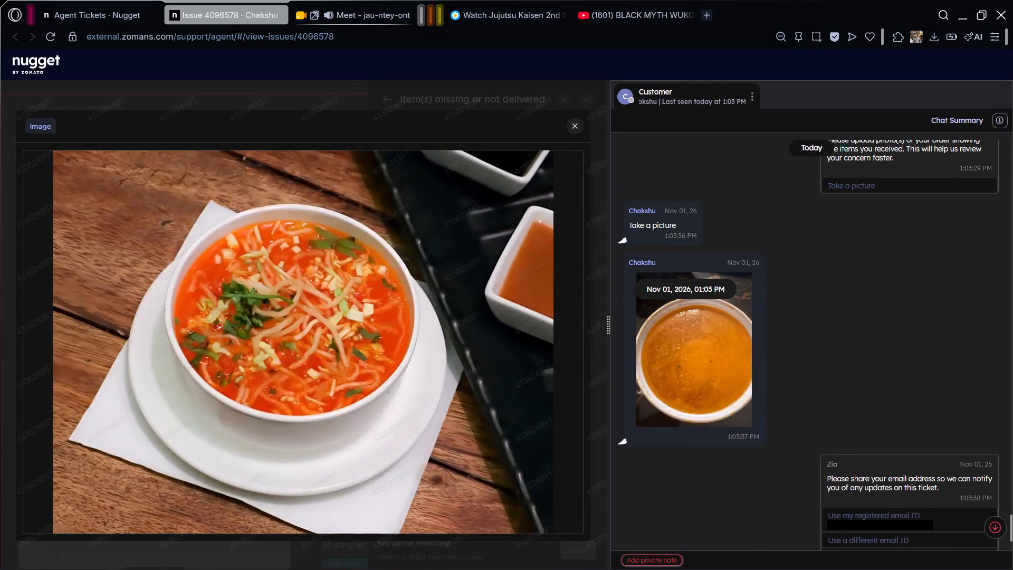
left_click(574, 132)
left_click(560, 102)
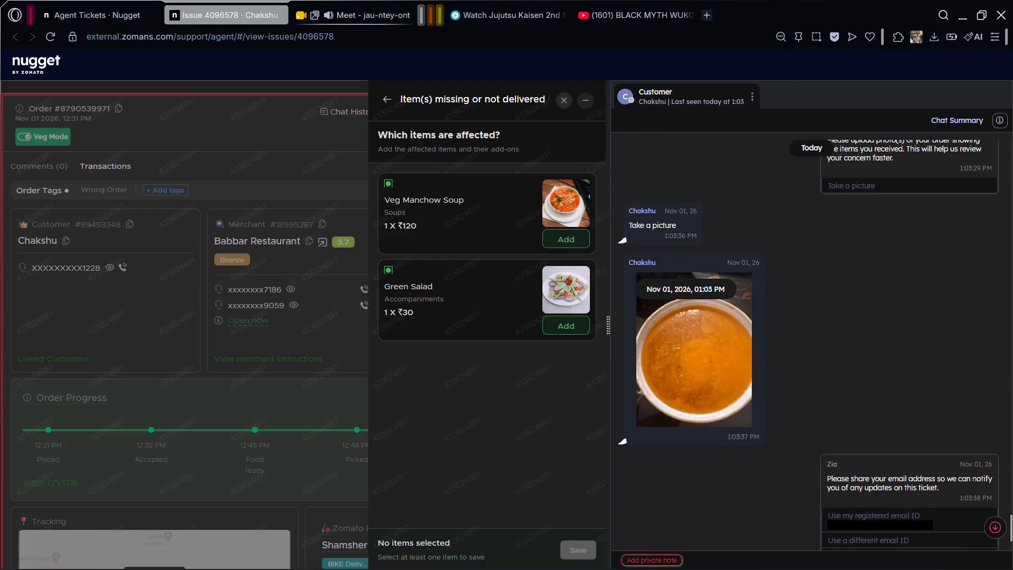
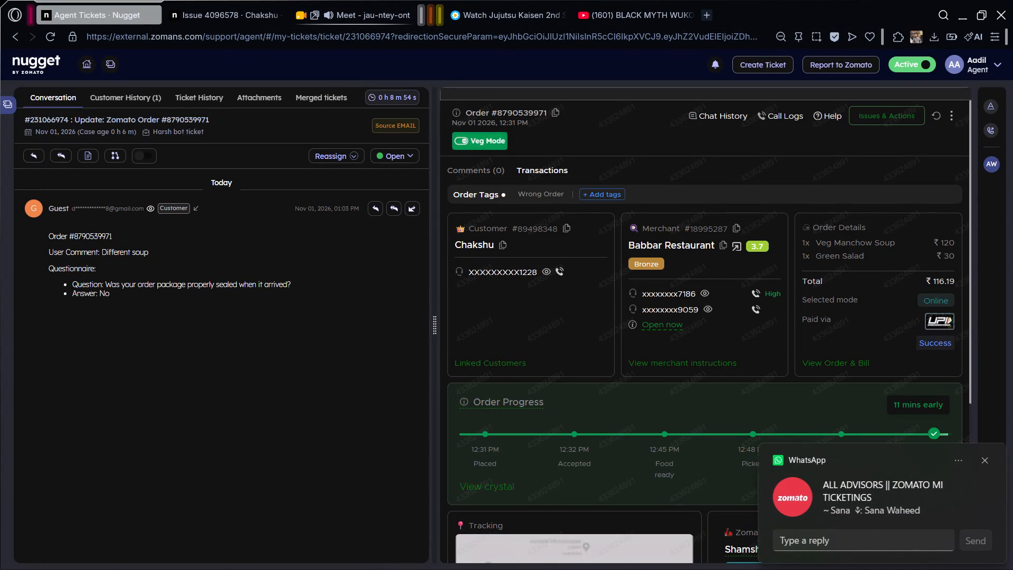
Dismiss the WhatsApp message notification covering the order details.
left_click_drag(817, 484, 1012, 471)
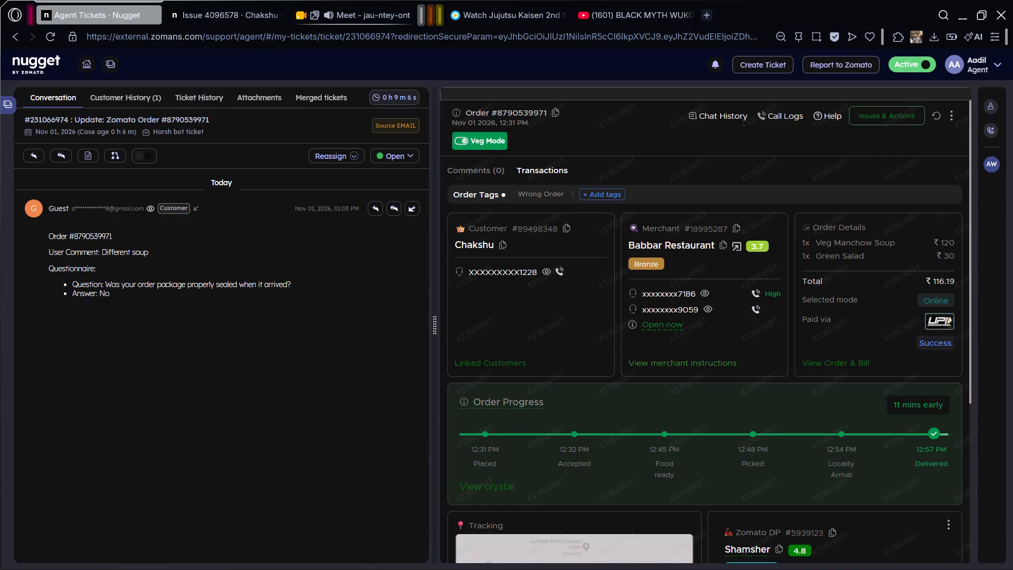
left_click(265, 0)
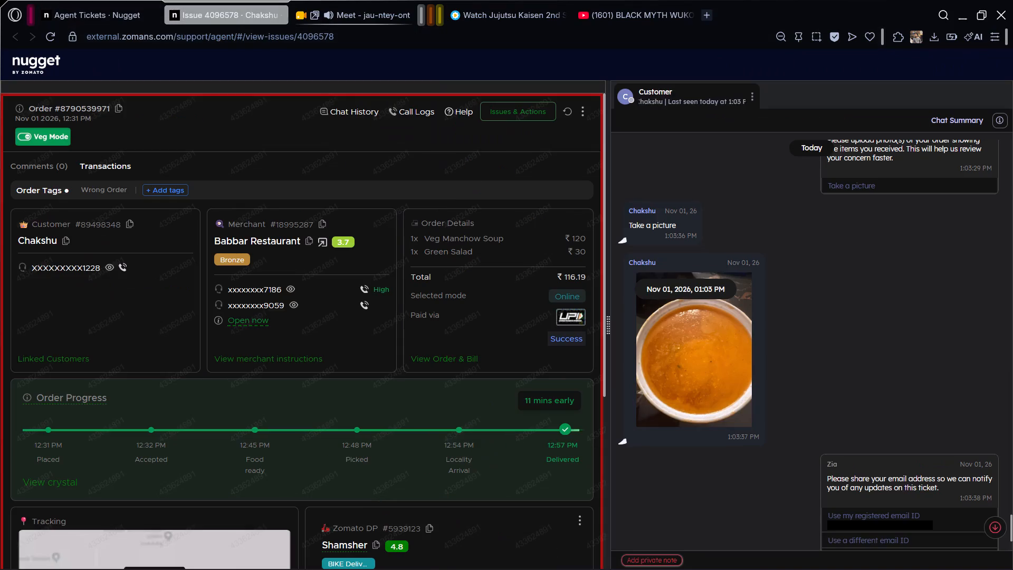
Review the customer's uploaded soup photo and the closing messages in the support chat.
scroll(699, 276, "down", 1)
scroll(701, 278, "up", 2)
scroll(779, 280, "down", 2)
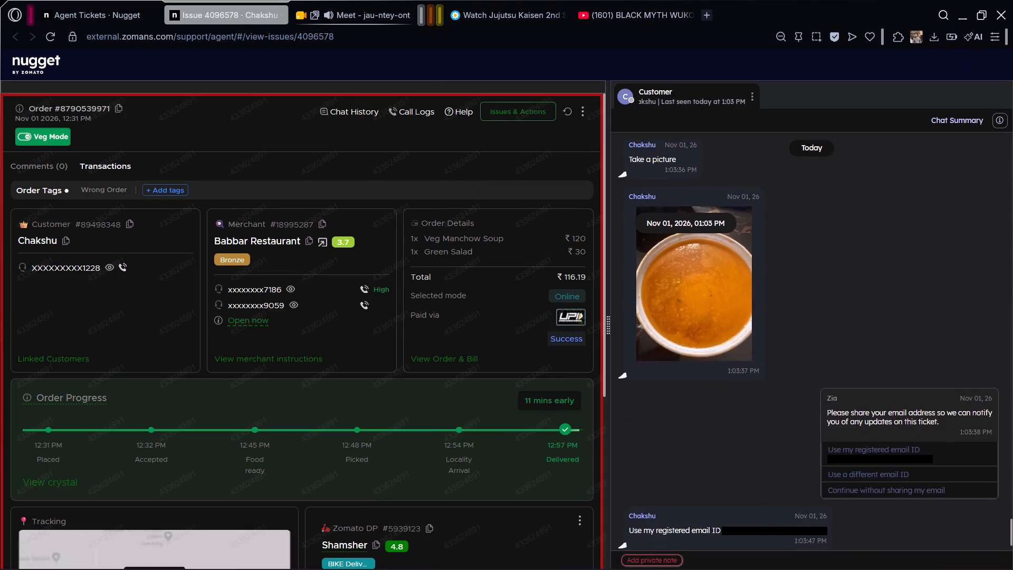
scroll(779, 280, "down", 2)
scroll(779, 280, "up", 1)
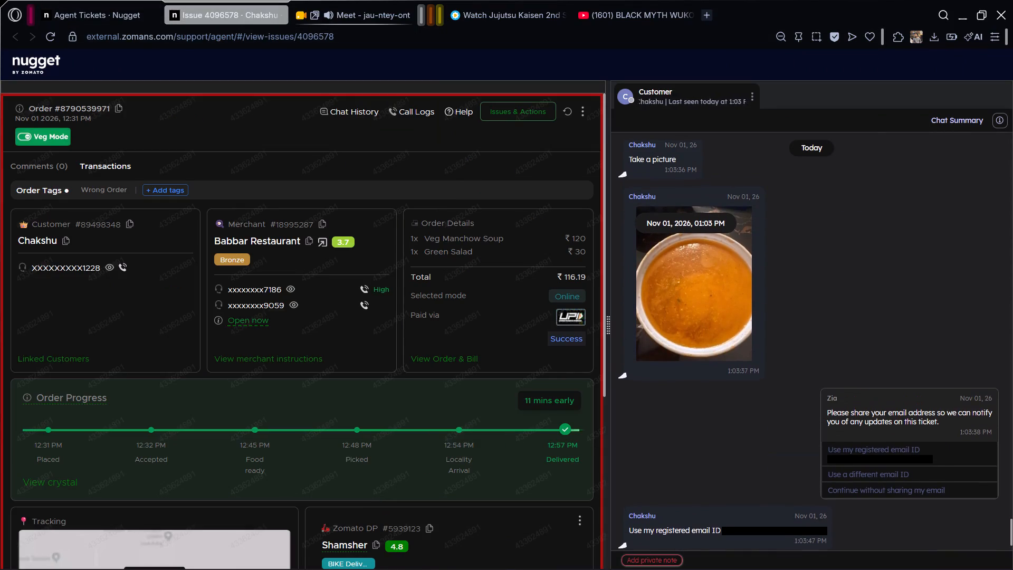
Start an issue report for the order with the category Item(s) missing or not delivered.
left_click(499, 122)
left_click(499, 120)
left_click(503, 113)
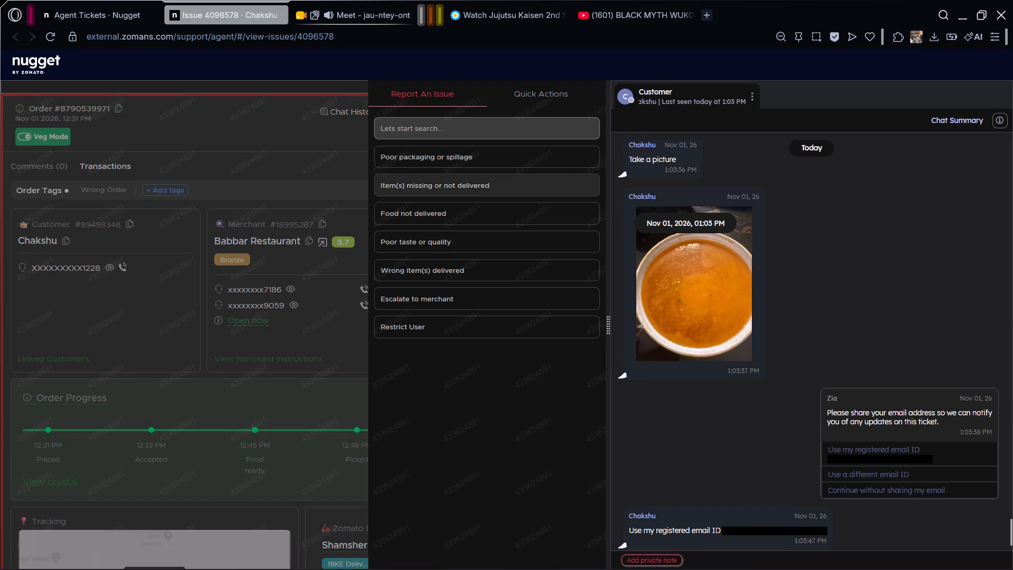
left_click(495, 178)
View the enlarged menu picture of the Veg Manchow Soup to compare it with the customer's photo.
left_click(575, 207)
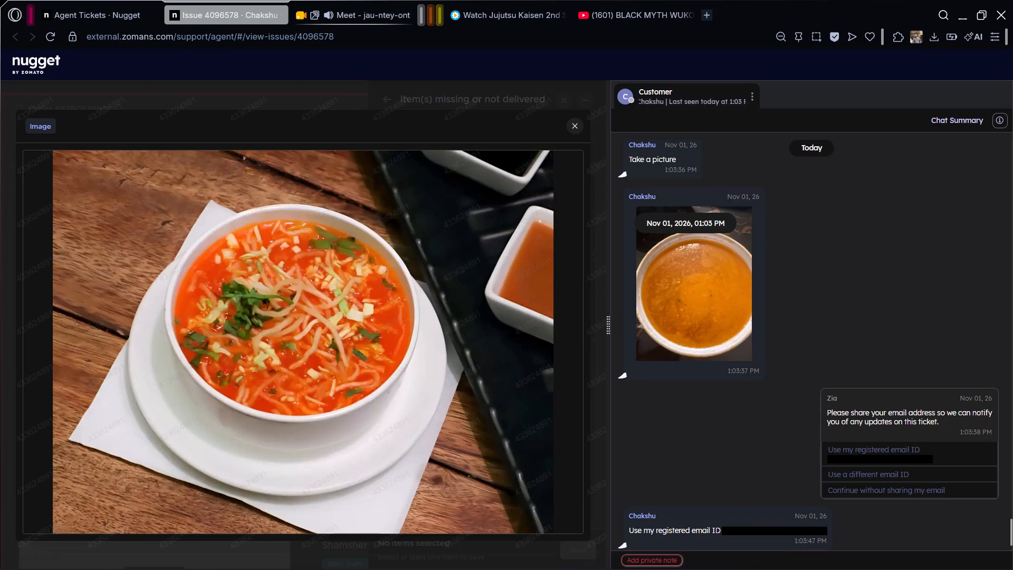
left_click(570, 131)
Read back through the customer chat for the reported item, the issue description and the package seal answer.
scroll(680, 251, "down", 4)
scroll(782, 258, "down", 3)
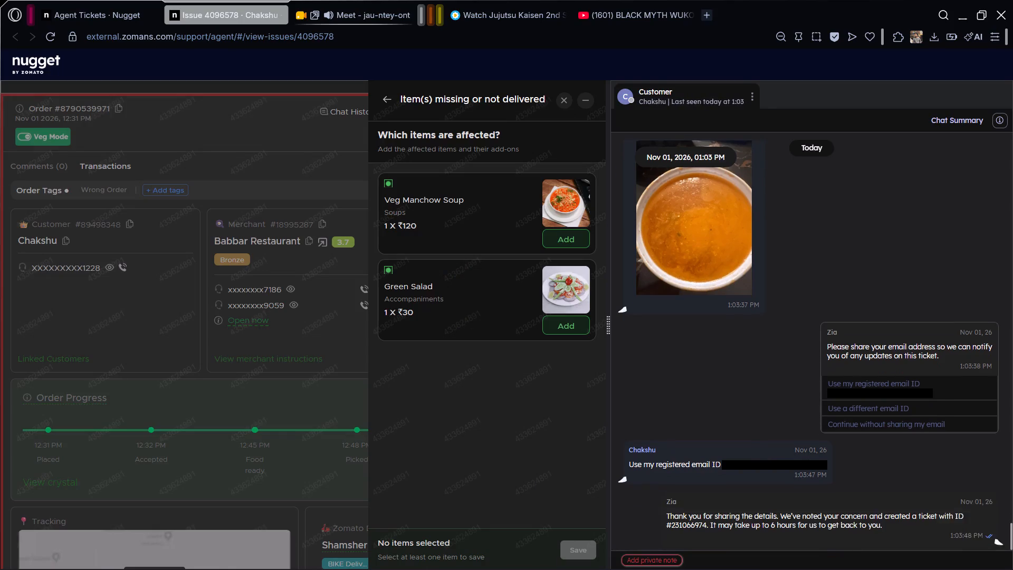
scroll(785, 259, "up", 3)
scroll(785, 259, "down", 1)
scroll(785, 259, "up", 7)
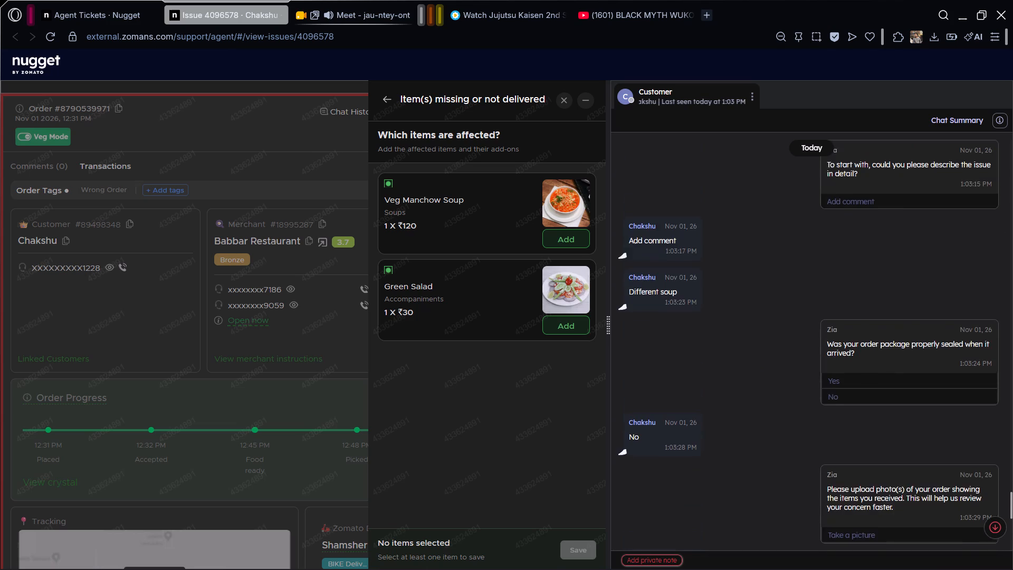
scroll(785, 259, "down", 1)
scroll(785, 259, "up", 4)
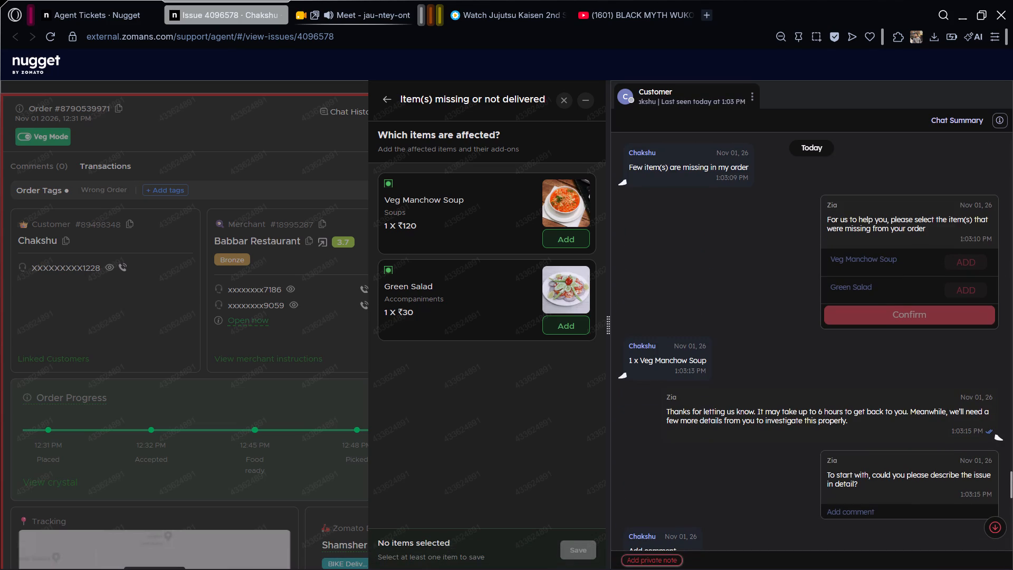
scroll(753, 458, "down", 5)
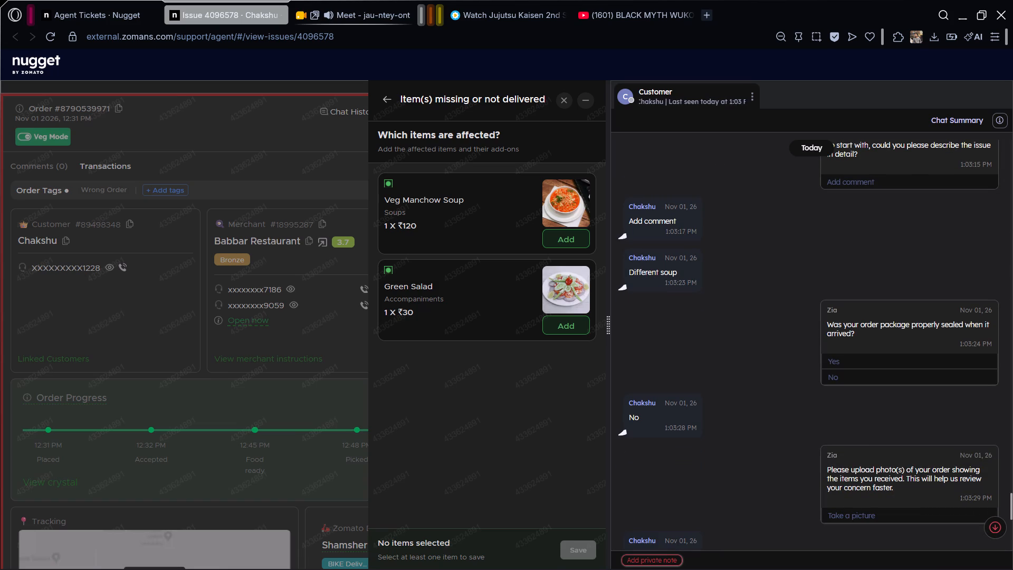
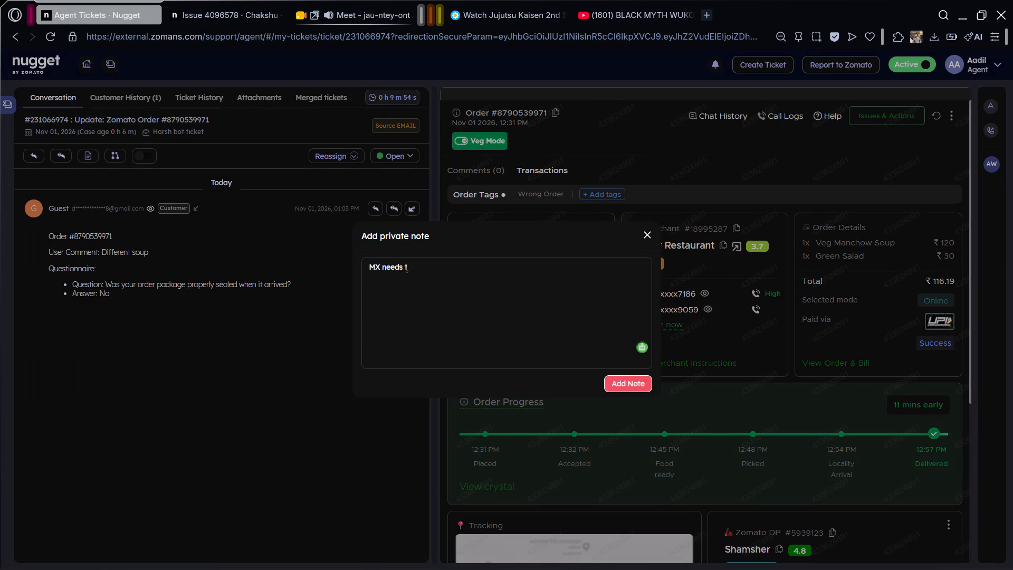
Add the private note "MX needs time" to the ticket and open the ticket properties.
type("ime")
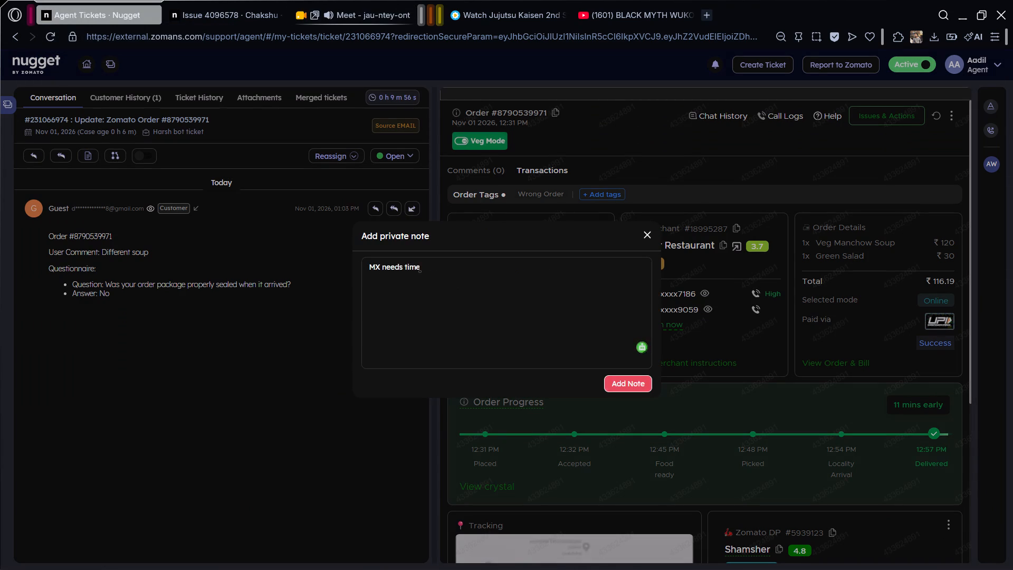
left_click(634, 375)
left_click(997, 108)
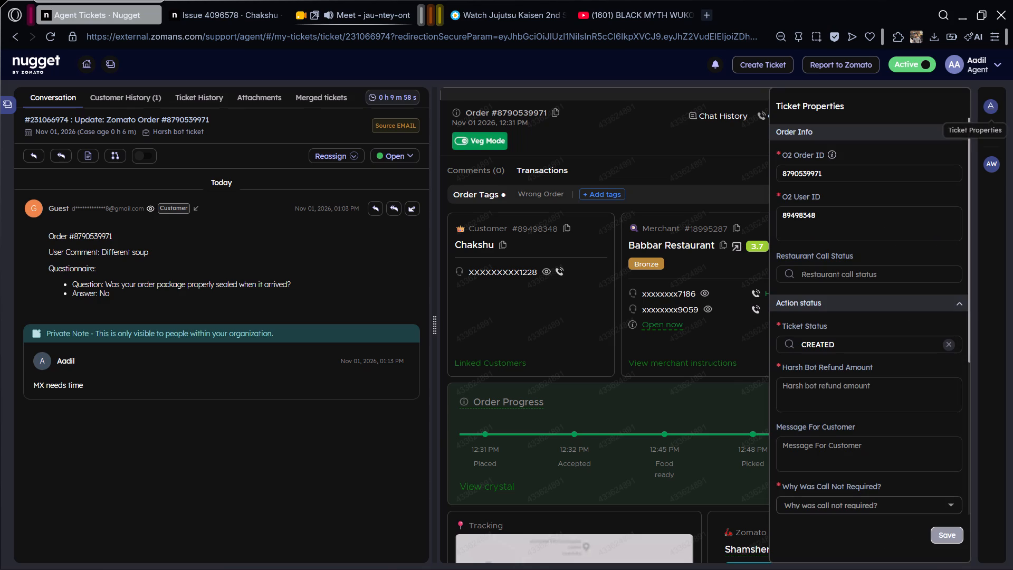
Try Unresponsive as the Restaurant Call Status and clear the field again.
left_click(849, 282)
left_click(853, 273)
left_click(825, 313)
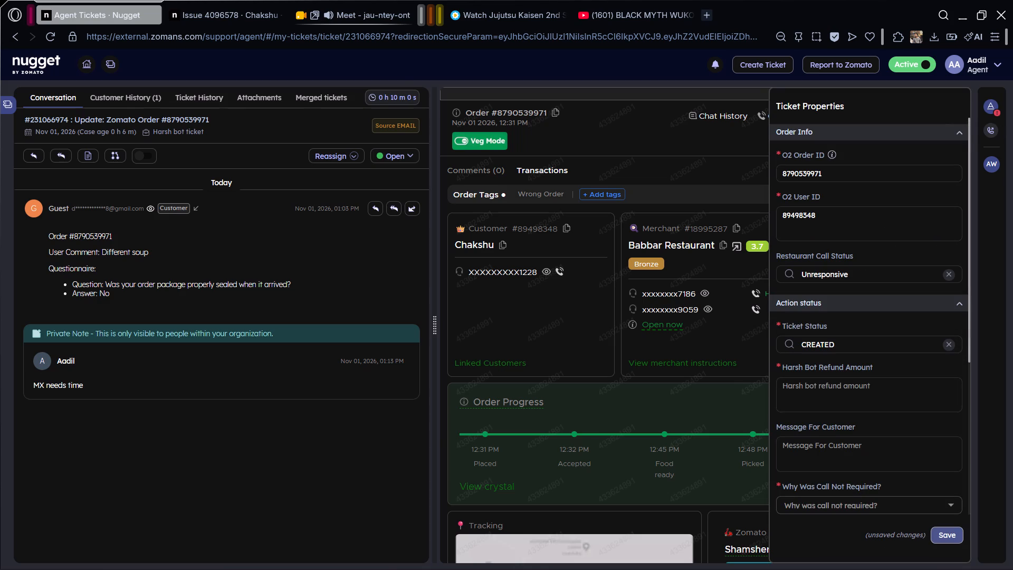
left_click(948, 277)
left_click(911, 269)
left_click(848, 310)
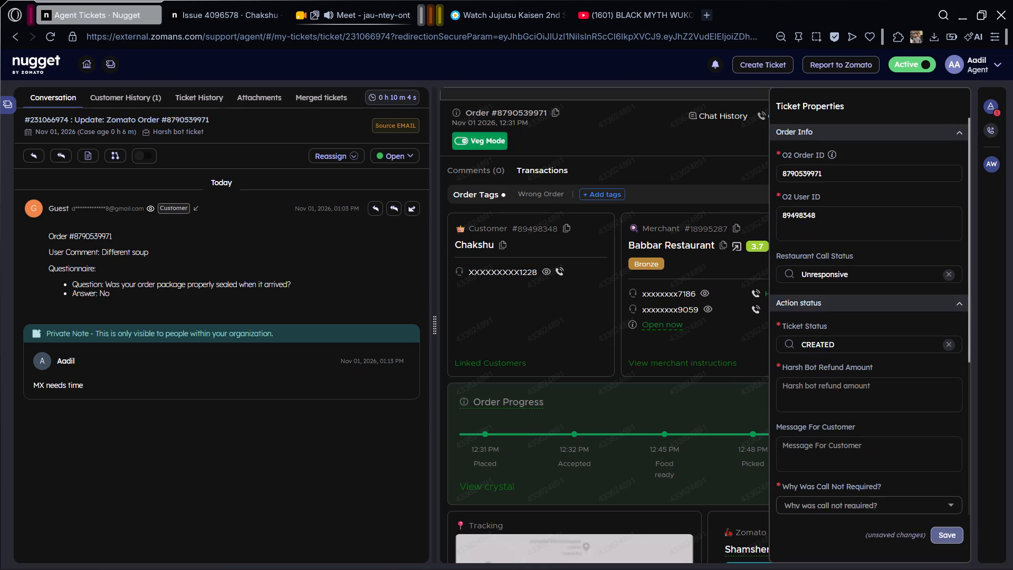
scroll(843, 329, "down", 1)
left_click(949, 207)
Set the Harsh Bot Refund Amount to 0 and choose one reason for Why Was Call Not Required.
left_click(831, 321)
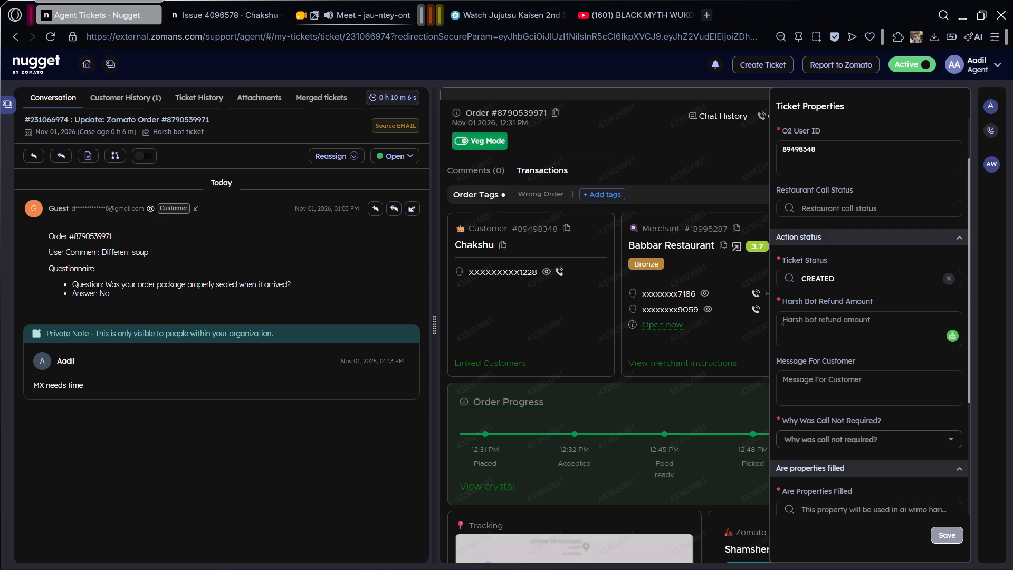
key("0")
scroll(834, 322, "down", 2)
left_click(836, 297)
left_click(835, 309)
scroll(825, 373, "down", 5)
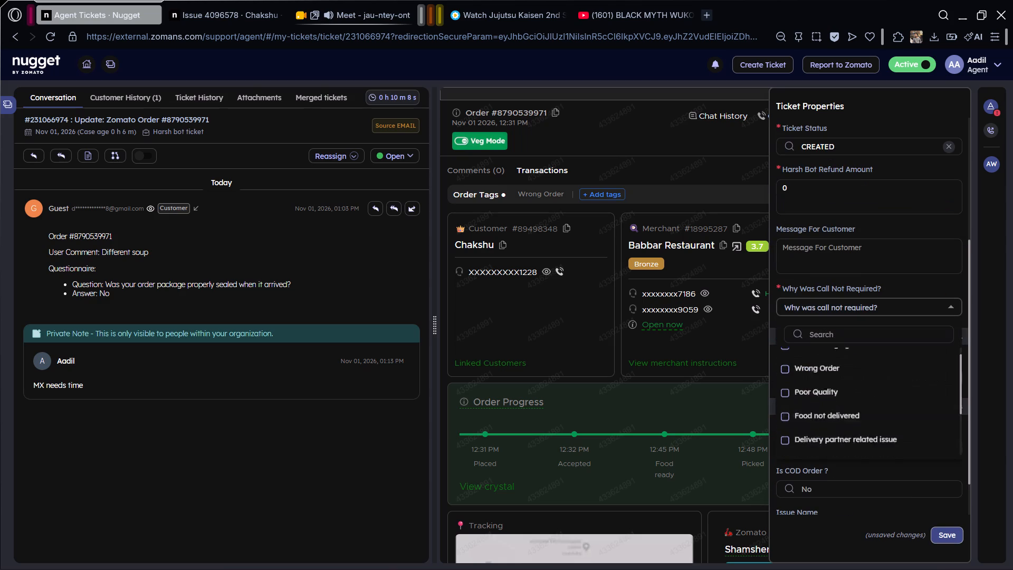
scroll(820, 401, "down", 2)
left_click(820, 430)
left_click(820, 438)
left_click(819, 470)
Set Are Properties Filled to No and save the ticket properties.
left_click(821, 384)
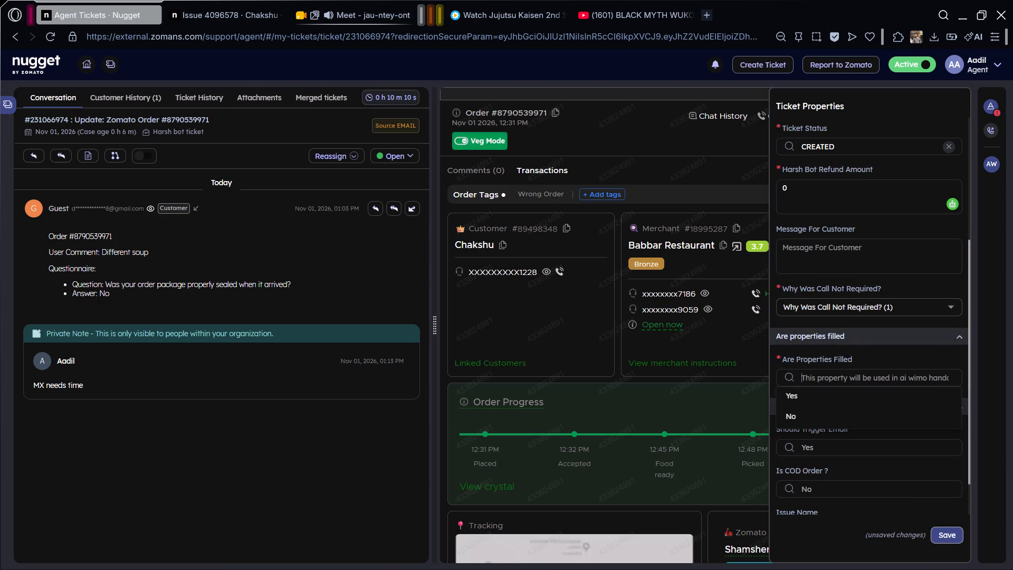
left_click(809, 403)
left_click(805, 412)
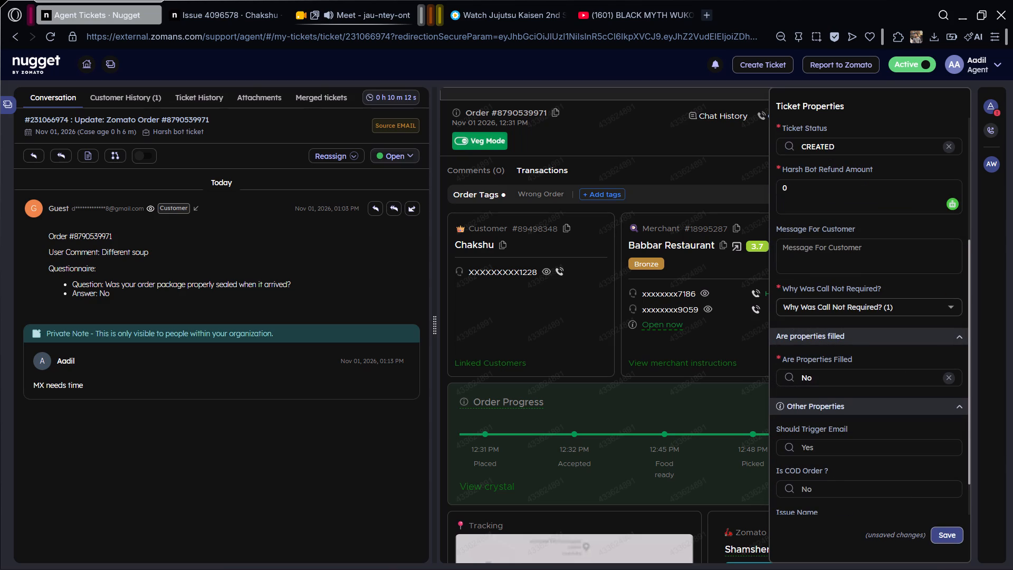
left_click(941, 534)
left_click(404, 149)
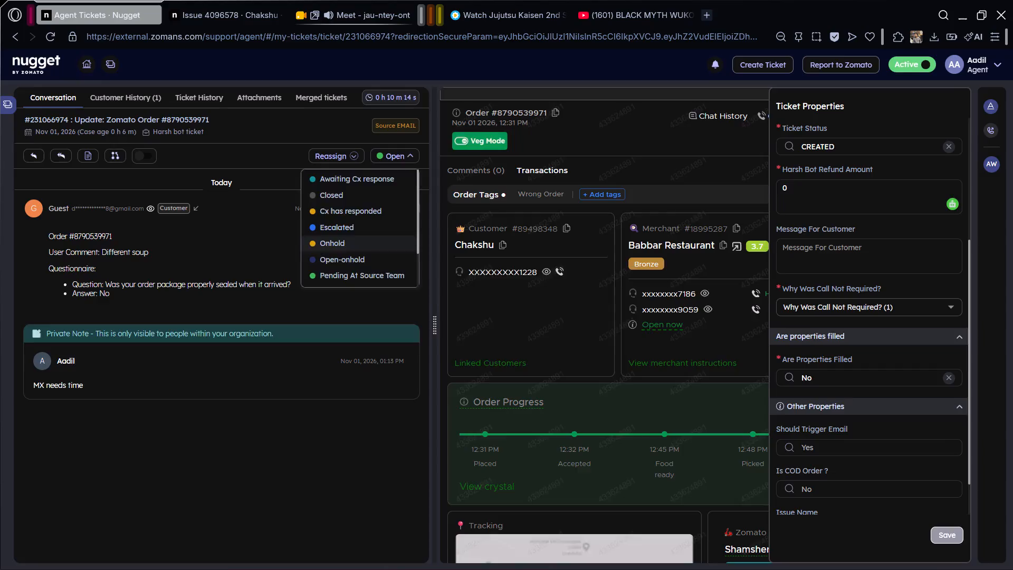
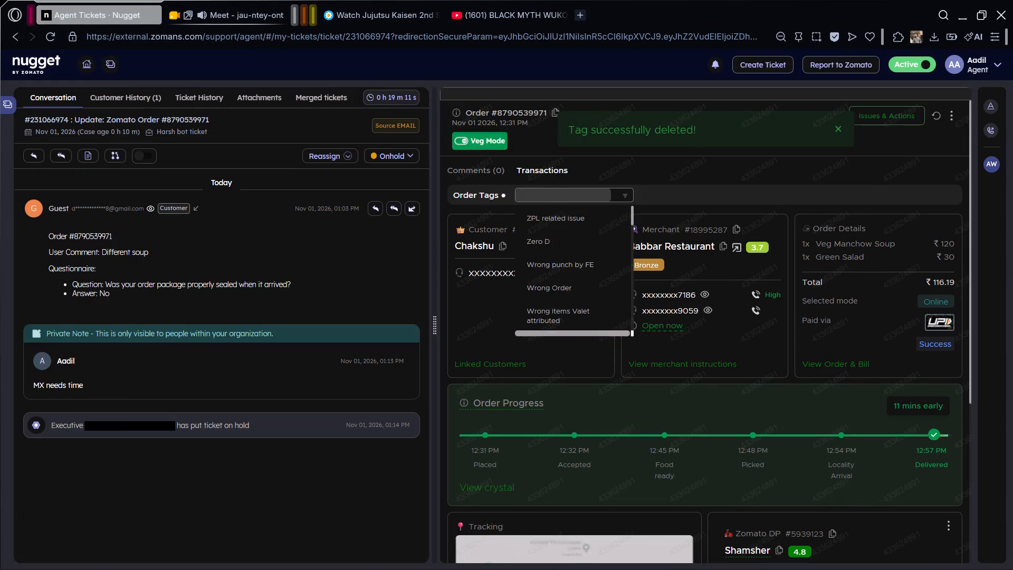
key("w")
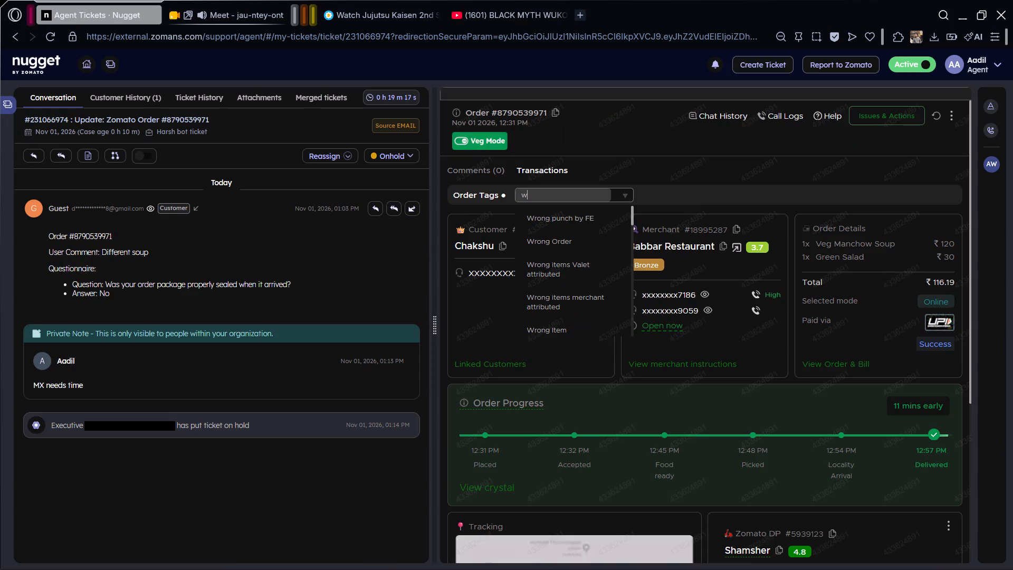
key("r")
left_click(541, 334)
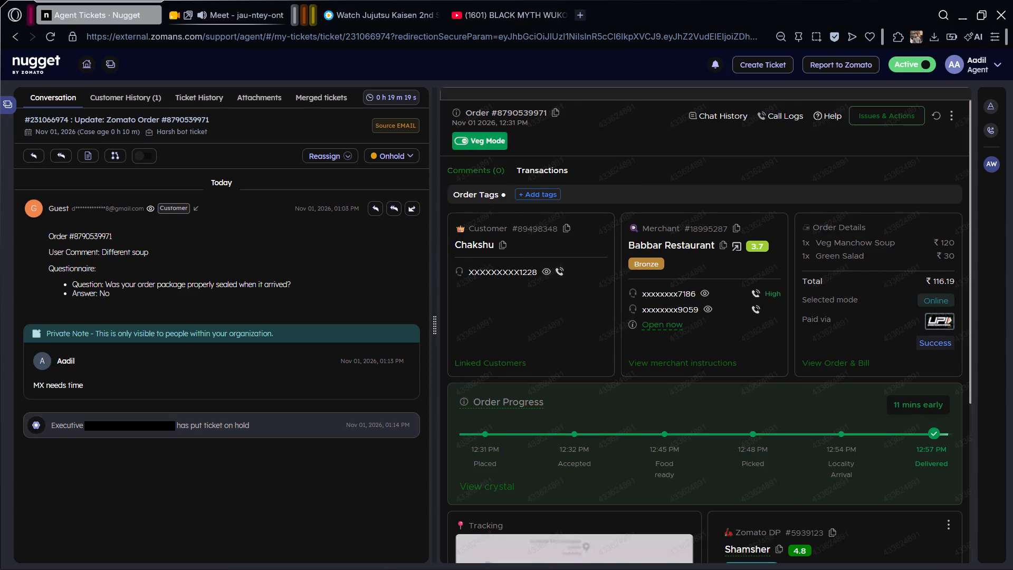
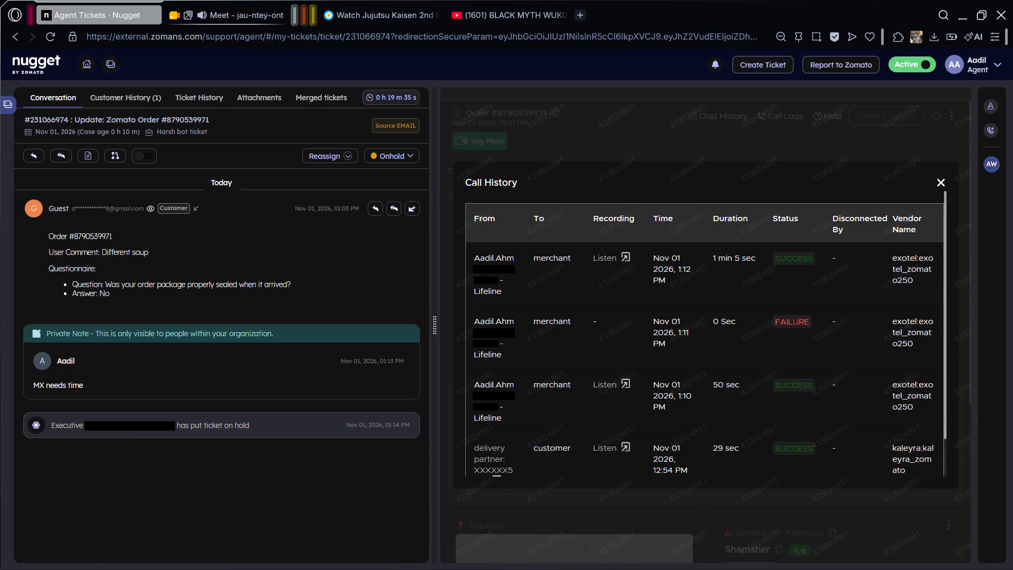
left_click(603, 129)
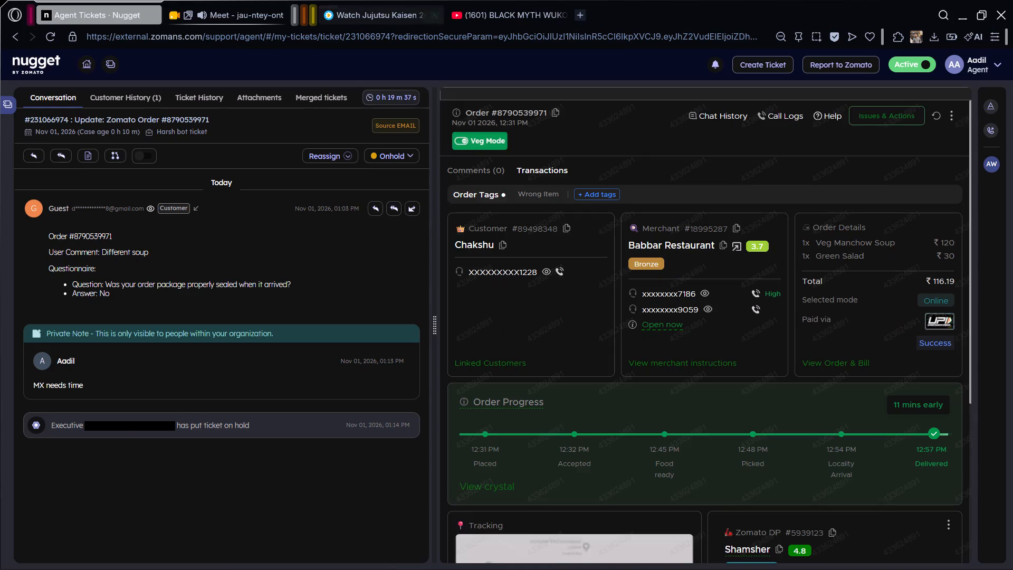
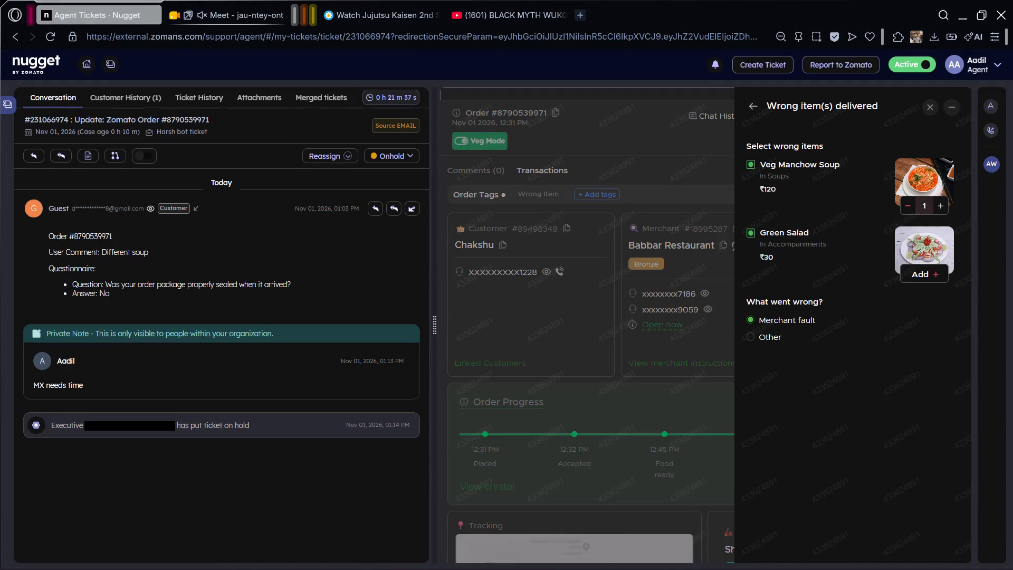
Set "Merchant agreed on call" as the reason for attribution for the wrong Veg Manchow Soup.
left_click(785, 471)
Attach the two soup photos shared by the customer to the wrong-item report.
scroll(802, 459, "down", 1)
scroll(802, 459, "up", 1)
scroll(802, 459, "down", 4)
scroll(832, 404, "down", 2)
scroll(832, 404, "up", 1)
scroll(832, 404, "down", 5)
scroll(833, 404, "up", 6)
scroll(833, 404, "down", 1)
scroll(833, 404, "up", 1)
scroll(833, 401, "down", 5)
scroll(833, 401, "up", 1)
scroll(833, 401, "down", 3)
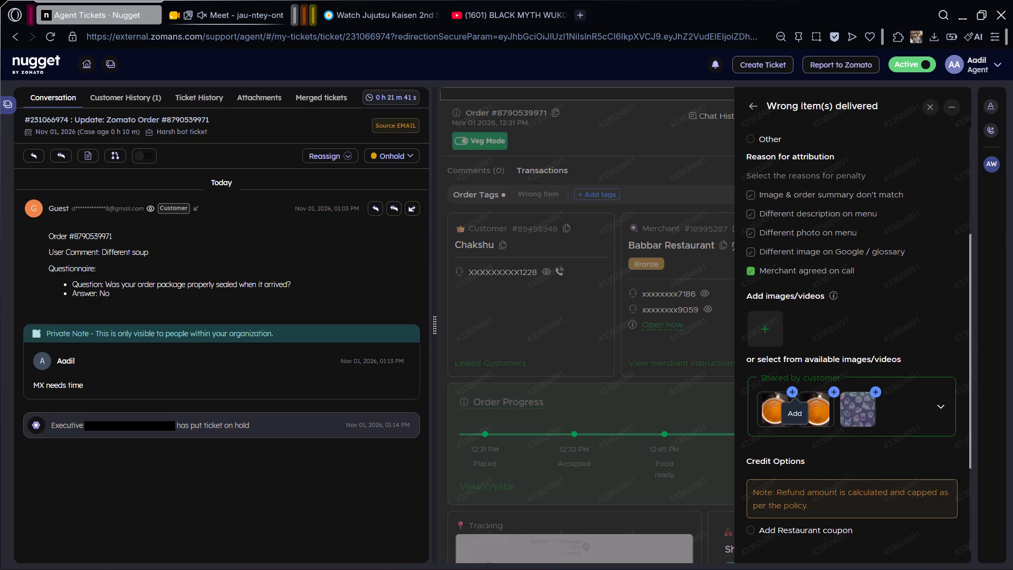
left_click(792, 391)
left_click(792, 405)
Choose Add Restaurant coupon as the credit option and minimize the wrong-item form.
scroll(843, 387, "down", 6)
left_click(789, 358)
scroll(858, 363, "up", 4)
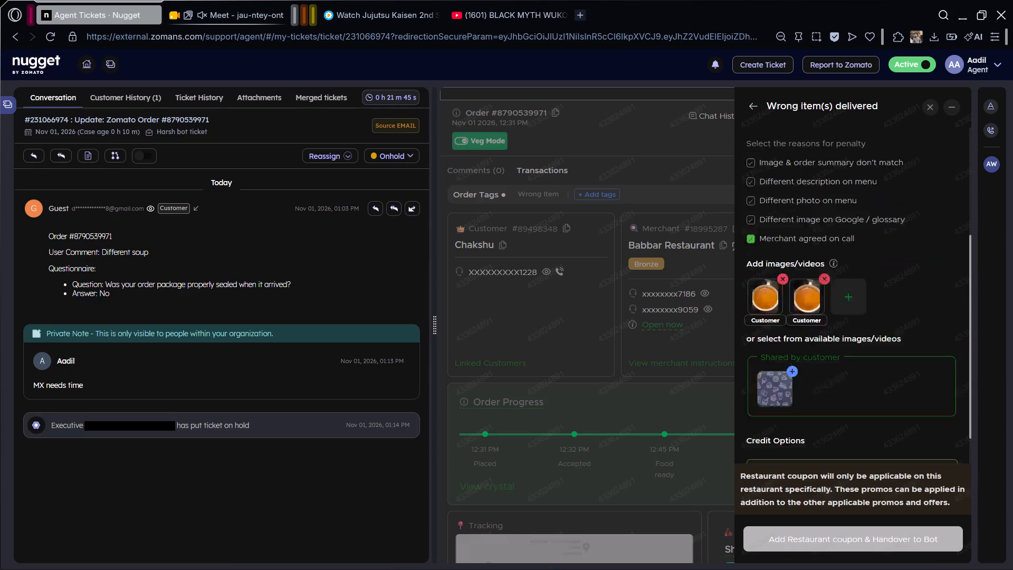
scroll(899, 232, "up", 4)
left_click(952, 103)
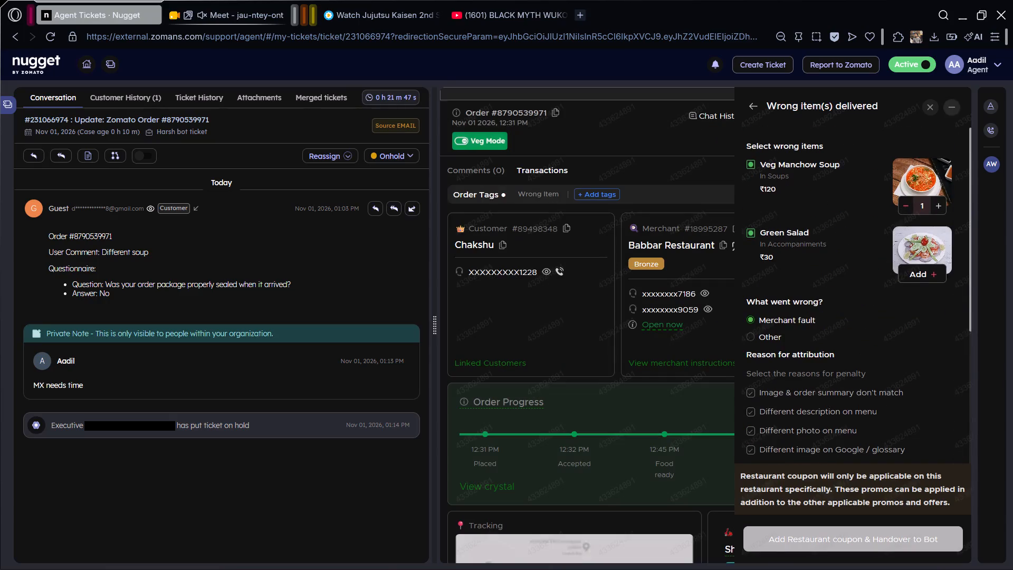
Reopen the wrong-item form, review the promo refund amounts and the selected item and reason, and minimize it again.
left_click(901, 114)
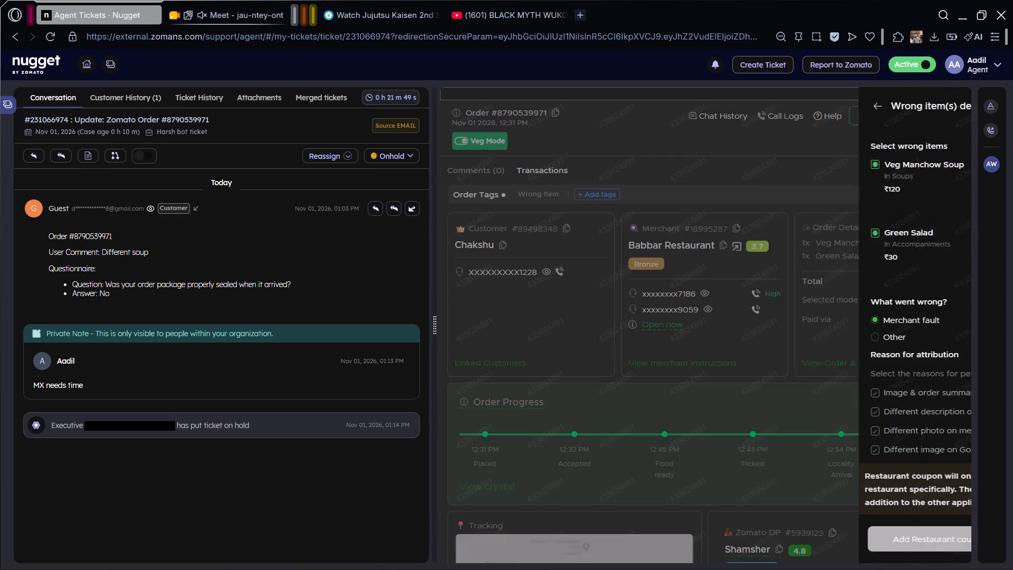
scroll(864, 292, "down", 5)
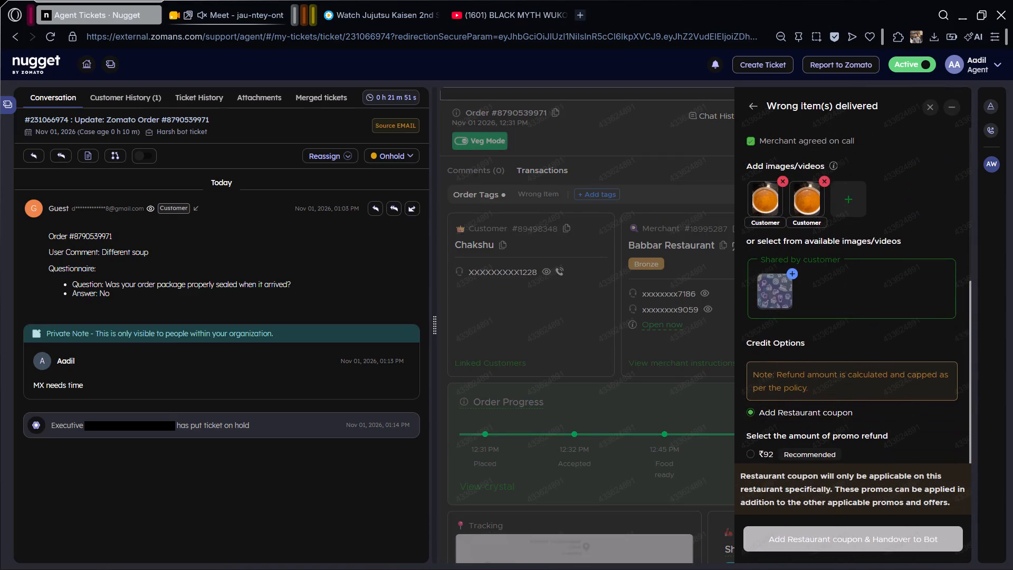
scroll(863, 292, "down", 2)
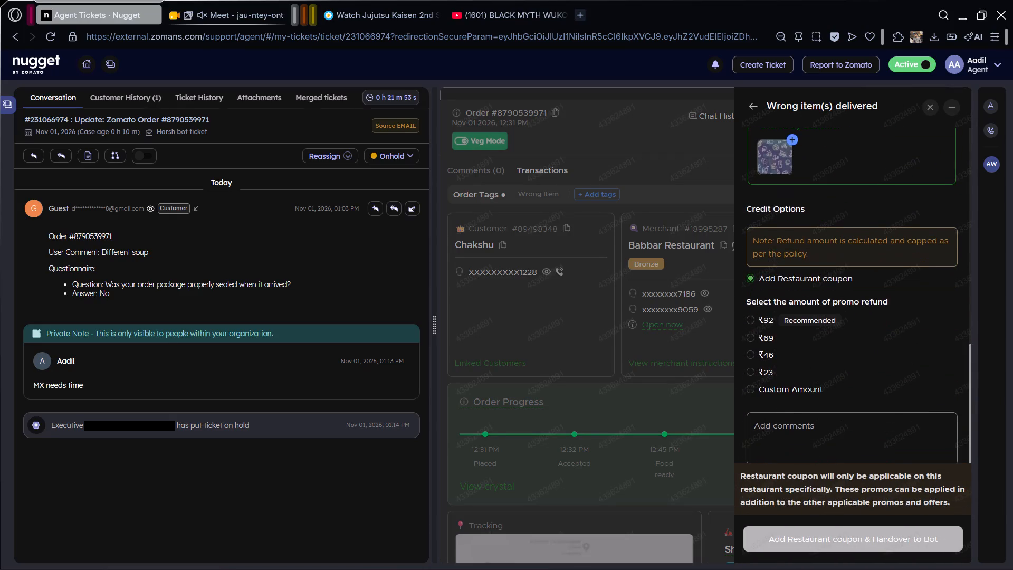
scroll(863, 292, "up", 2)
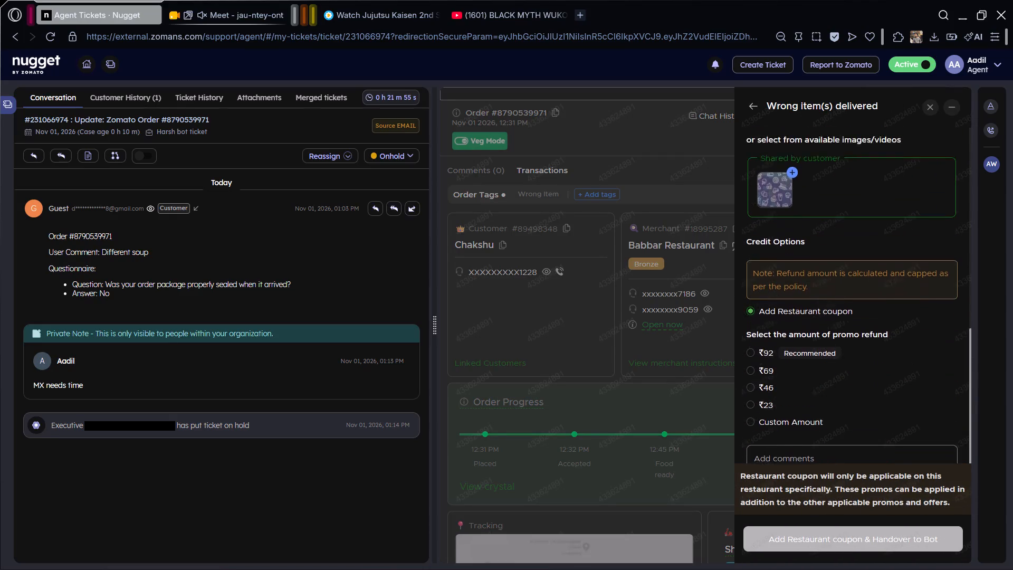
scroll(863, 292, "up", 3)
scroll(863, 292, "down", 3)
scroll(863, 292, "up", 3)
scroll(863, 292, "down", 2)
scroll(863, 292, "up", 5)
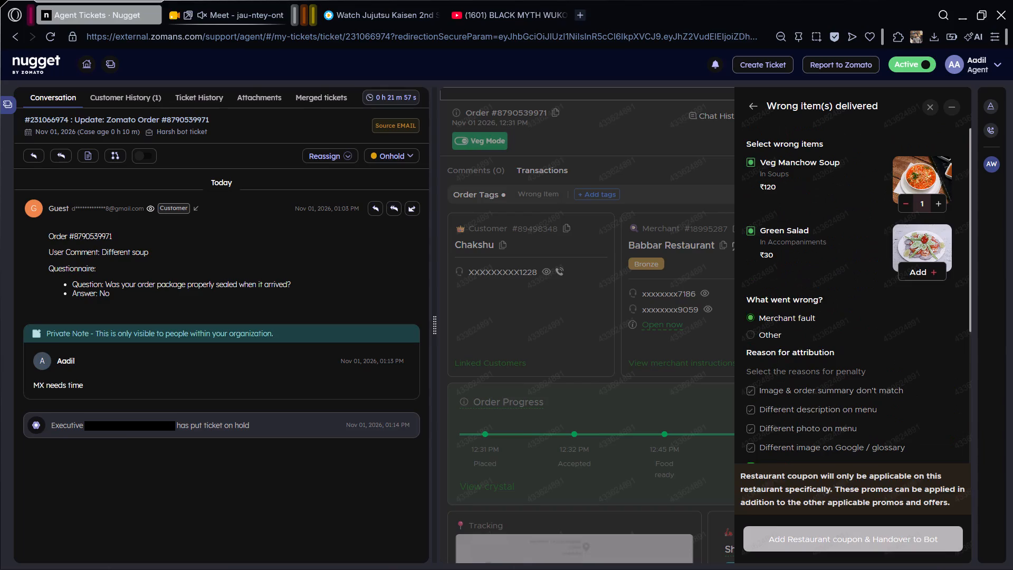
left_click(949, 112)
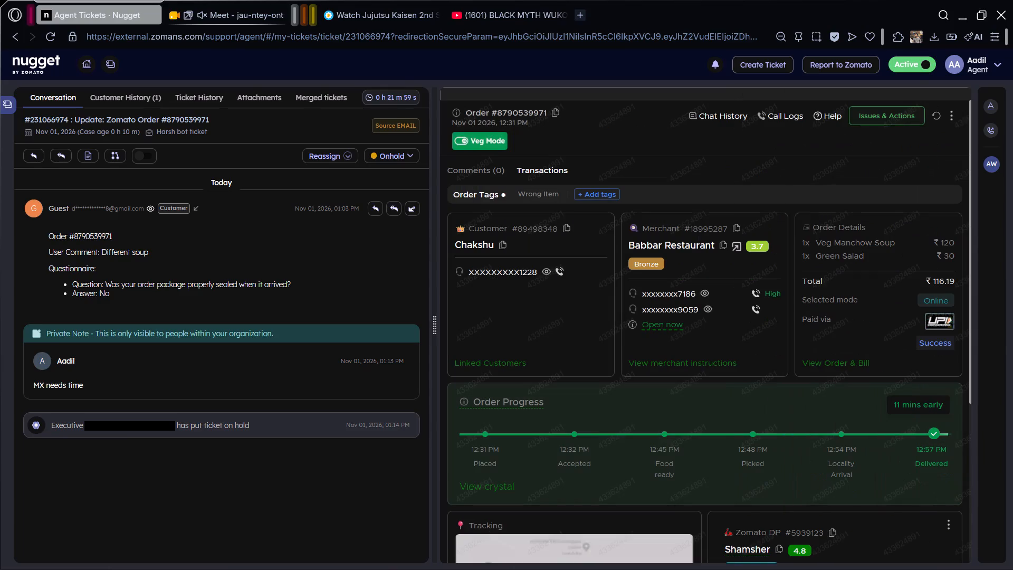
left_click(821, 364)
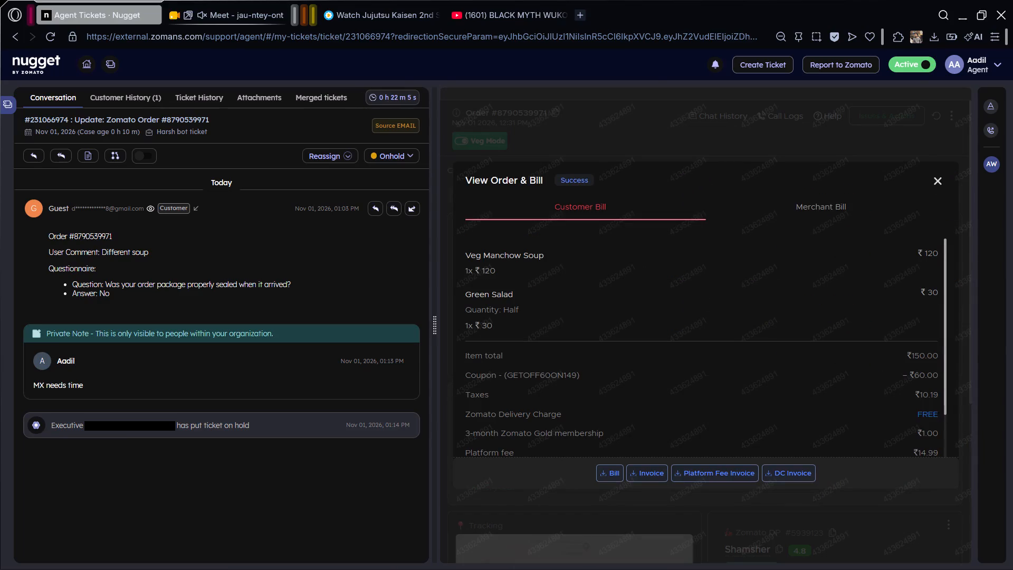
left_click(936, 176)
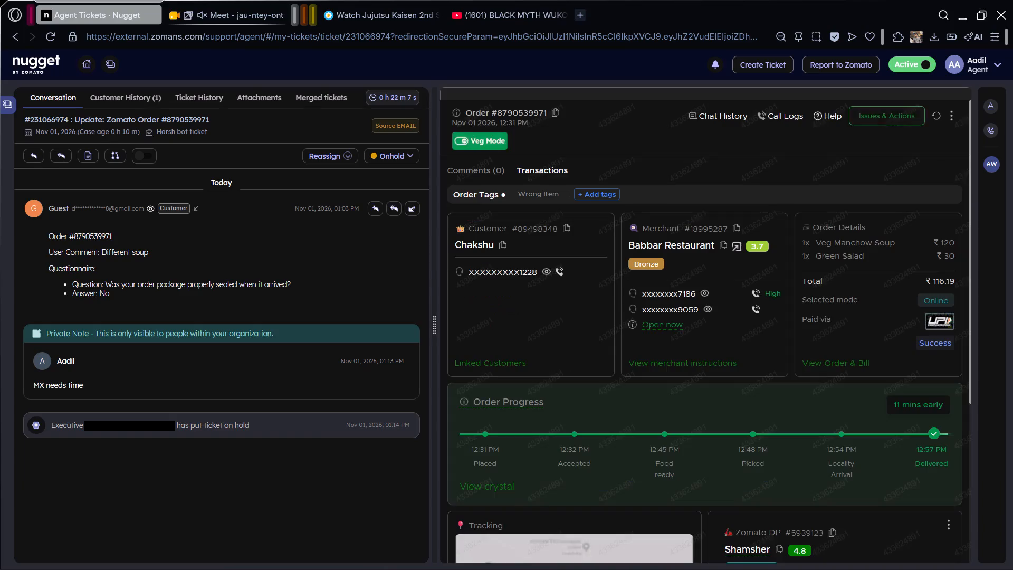
Reopen the wrong-item form and recheck the selected soup, attribution reason, attached photos, and restaurant coupon refund options.
left_click(891, 120)
scroll(837, 291, "down", 3)
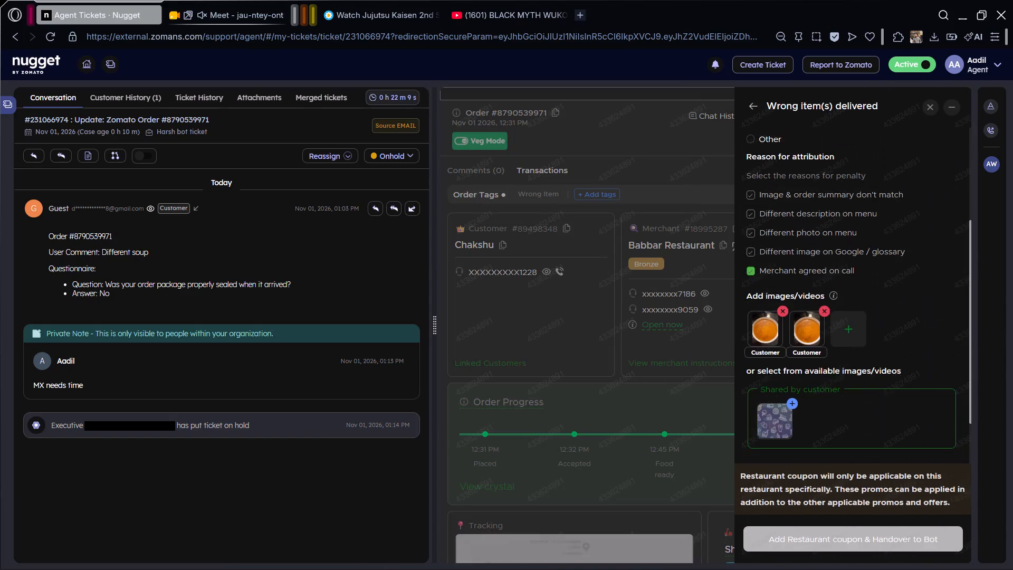
scroll(837, 291, "down", 4)
scroll(836, 291, "up", 1)
scroll(836, 291, "down", 1)
scroll(836, 291, "up", 3)
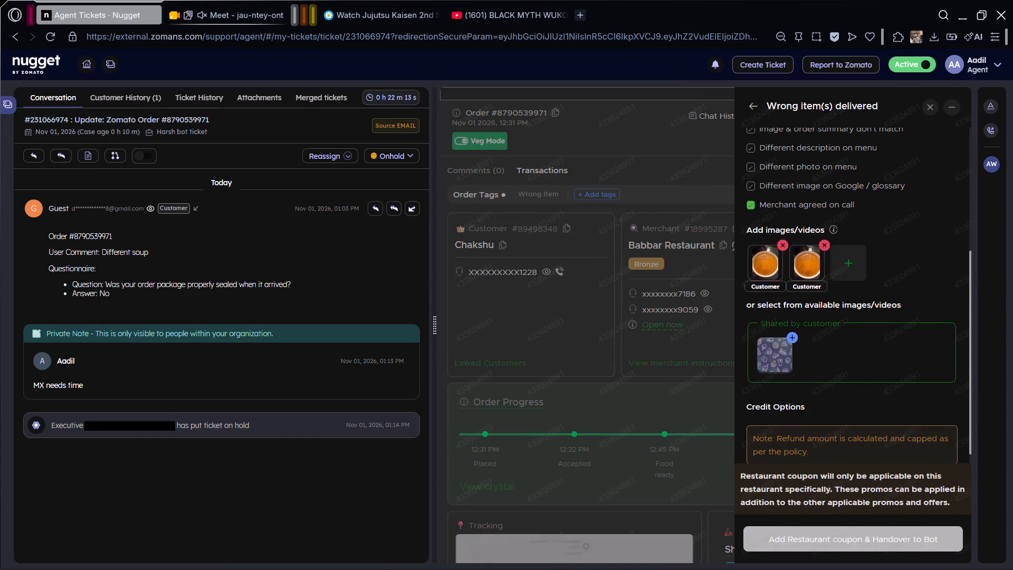
scroll(936, 252, "down", 2)
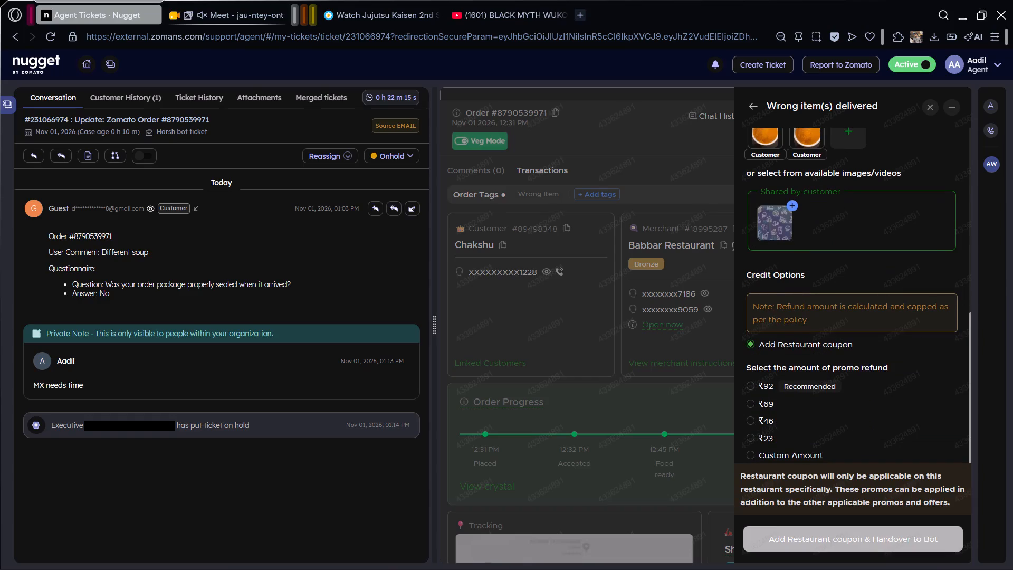
scroll(960, 251, "up", 2)
scroll(960, 251, "down", 1)
scroll(960, 251, "up", 5)
scroll(960, 251, "down", 2)
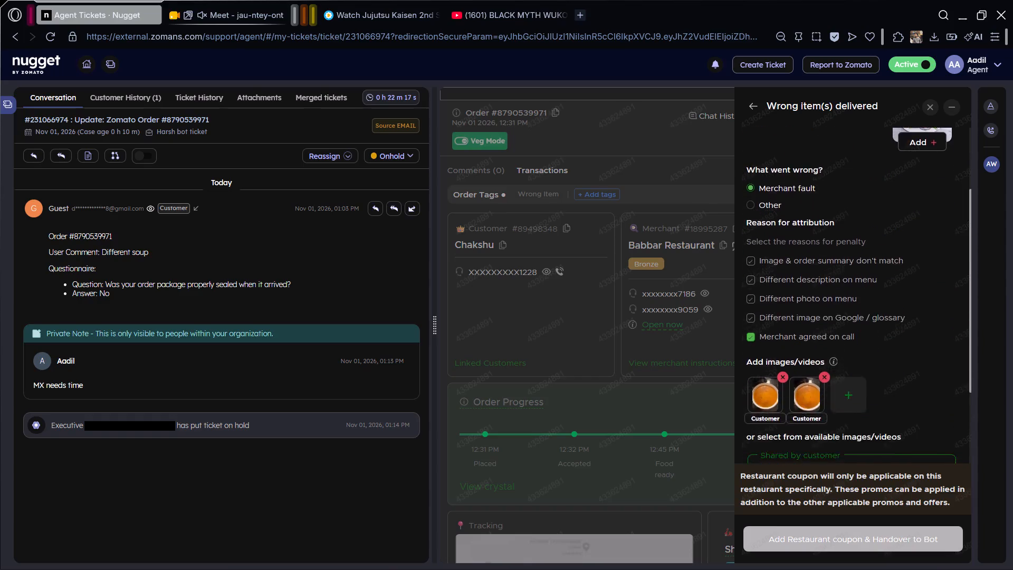
scroll(960, 251, "up", 5)
scroll(961, 222, "down", 7)
scroll(960, 225, "up", 1)
scroll(960, 225, "down", 1)
scroll(960, 225, "up", 4)
scroll(960, 225, "down", 1)
scroll(960, 225, "up", 3)
scroll(960, 225, "down", 1)
scroll(960, 226, "up", 4)
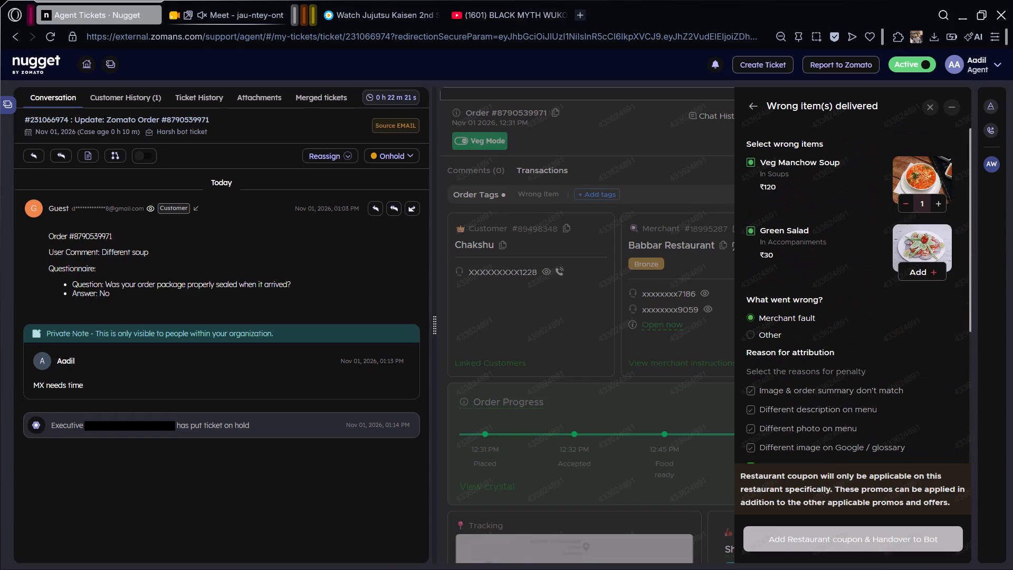
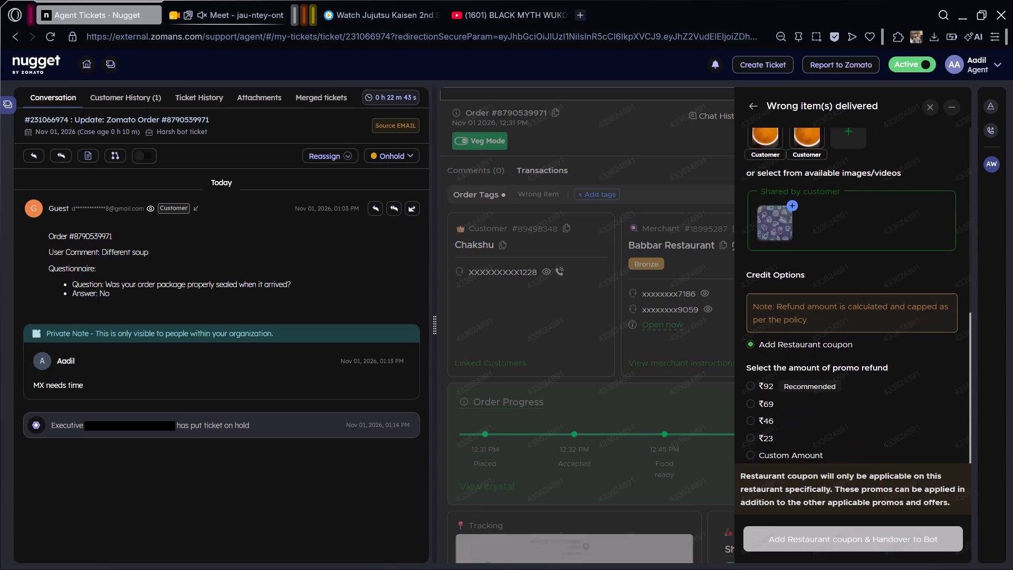
Review the wrong-item form from the selected items and attribution reason through the attached photos to the promo refund options.
scroll(963, 285, "up", 3)
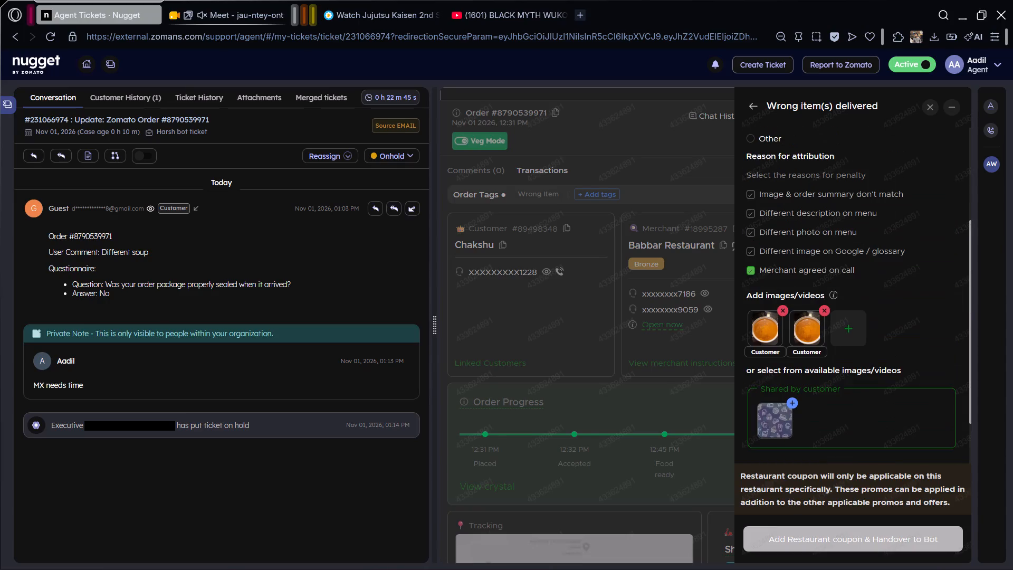
scroll(963, 285, "up", 5)
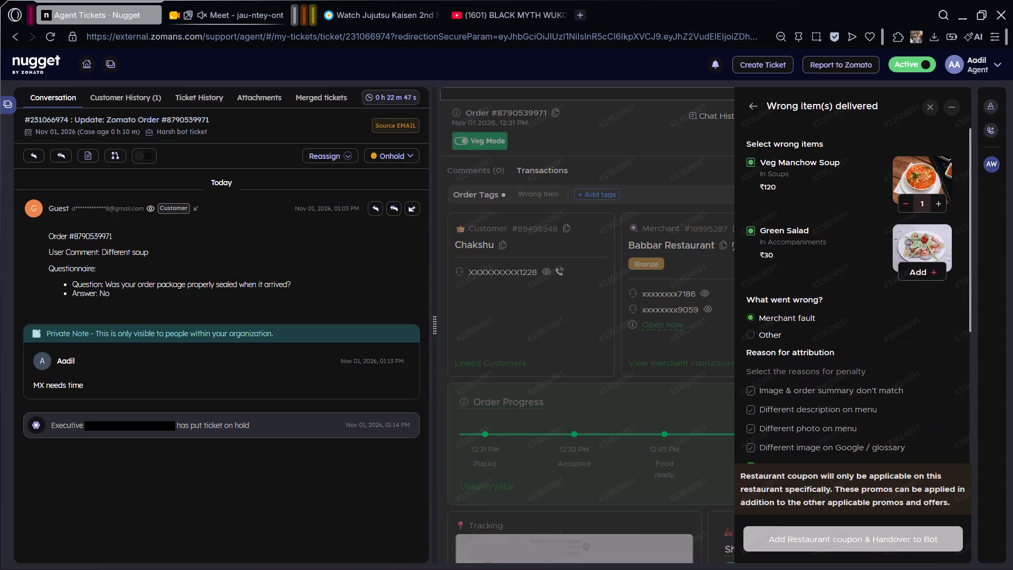
scroll(962, 269, "down", 2)
scroll(962, 269, "up", 1)
scroll(962, 269, "down", 6)
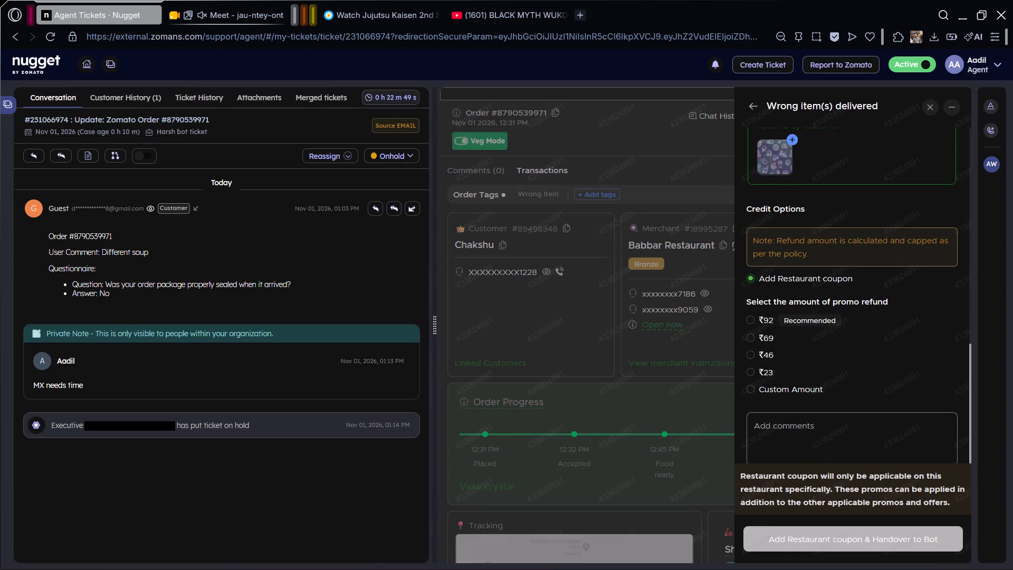
scroll(964, 308, "down", 1)
scroll(964, 308, "up", 10)
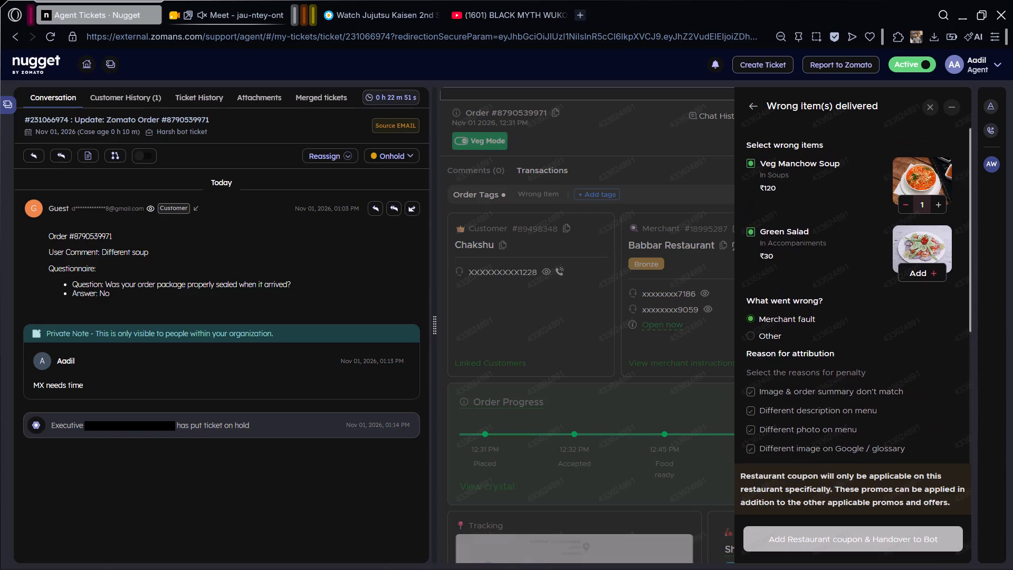
scroll(964, 308, "up", 2)
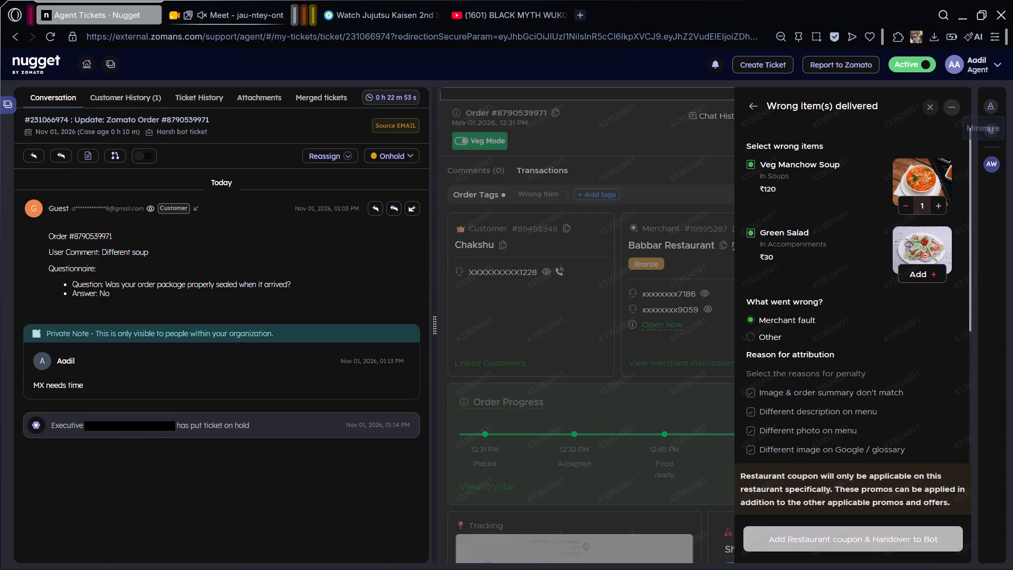
Minimize the wrong-item form, check the item prices, coupon and total on the order's customer bill, and close the bill.
left_click(955, 106)
left_click(836, 369)
left_click(818, 368)
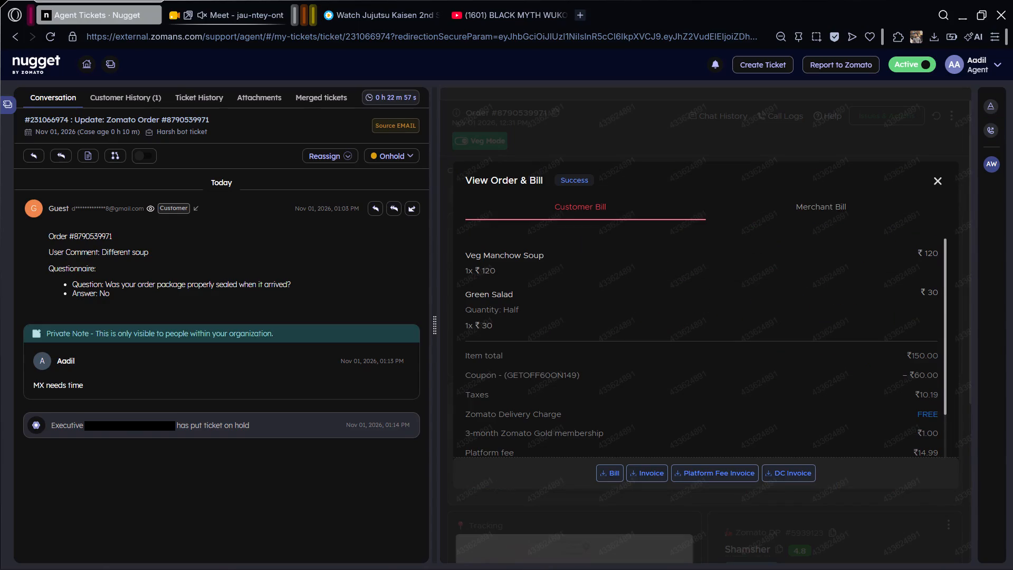
scroll(865, 343, "down", 2)
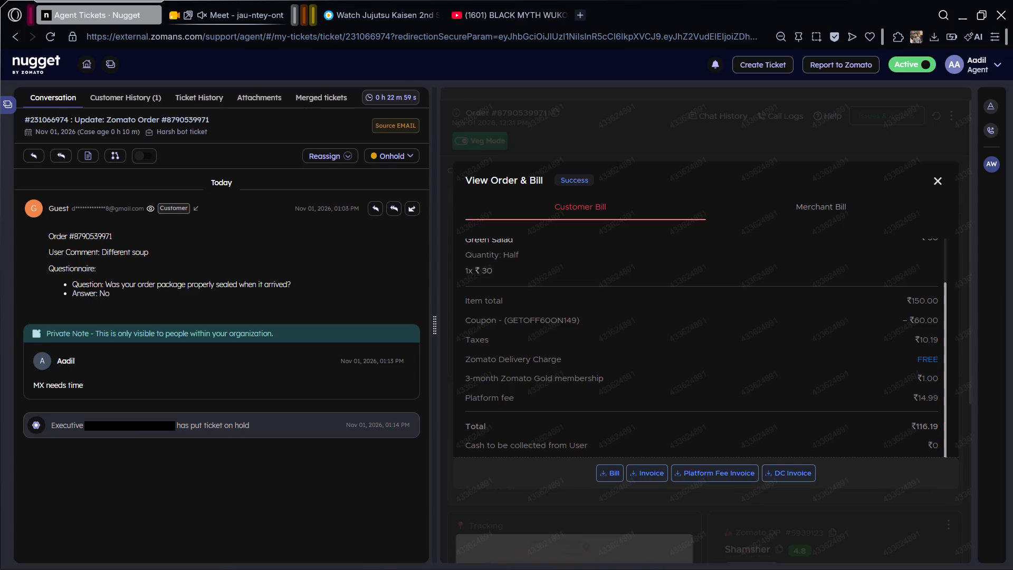
left_click(938, 189)
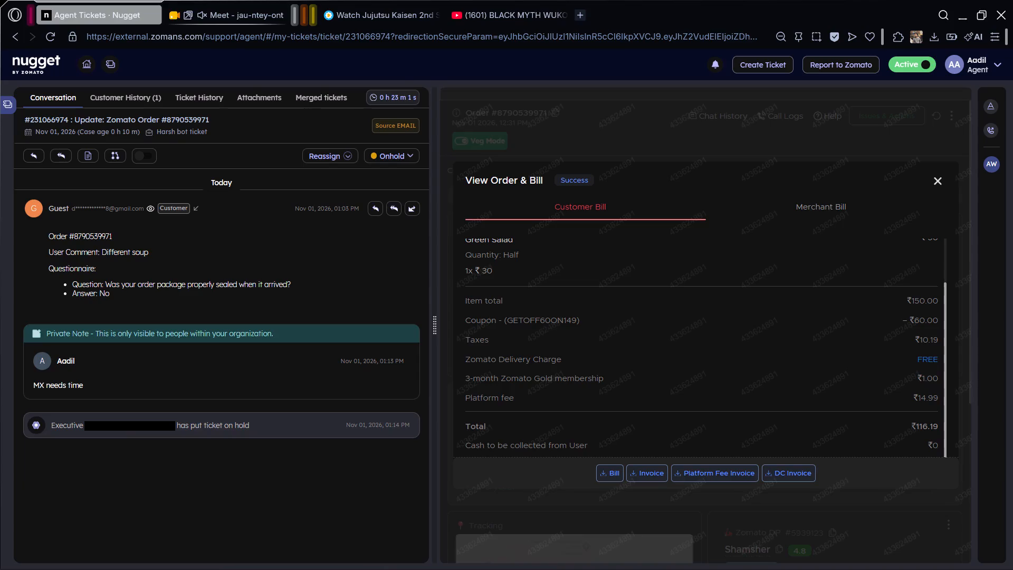
left_click(936, 184)
Reopen the wrong-item form and select the recommended ₹92 as the promo refund amount.
left_click(899, 115)
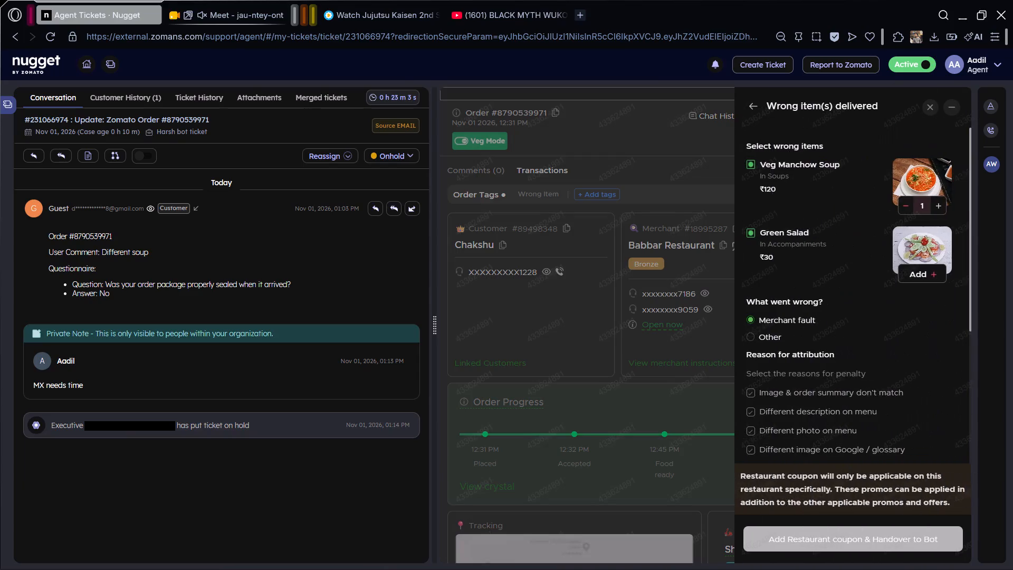
scroll(824, 266, "down", 6)
scroll(784, 359, "down", 1)
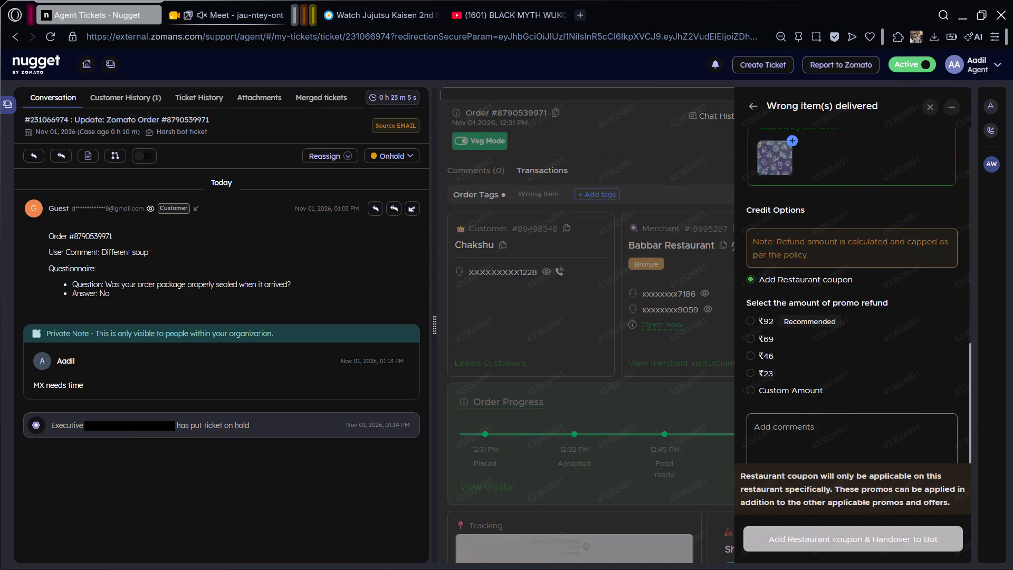
left_click(751, 325)
Recheck the form's attribution reason, attached photos and refund selection, dismissing the WhatsApp notifications covering it.
scroll(836, 329, "down", 2)
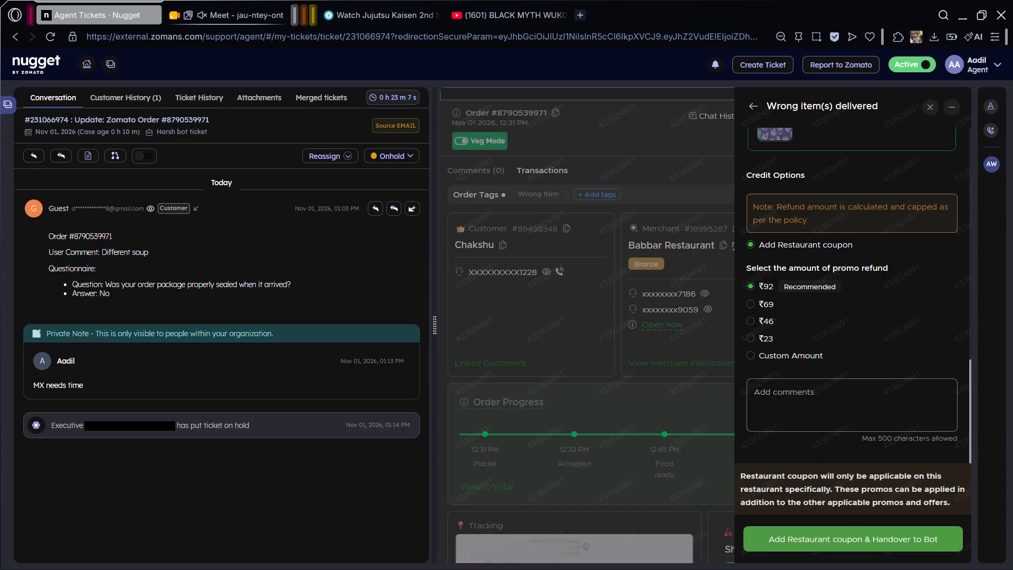
scroll(955, 172, "up", 4)
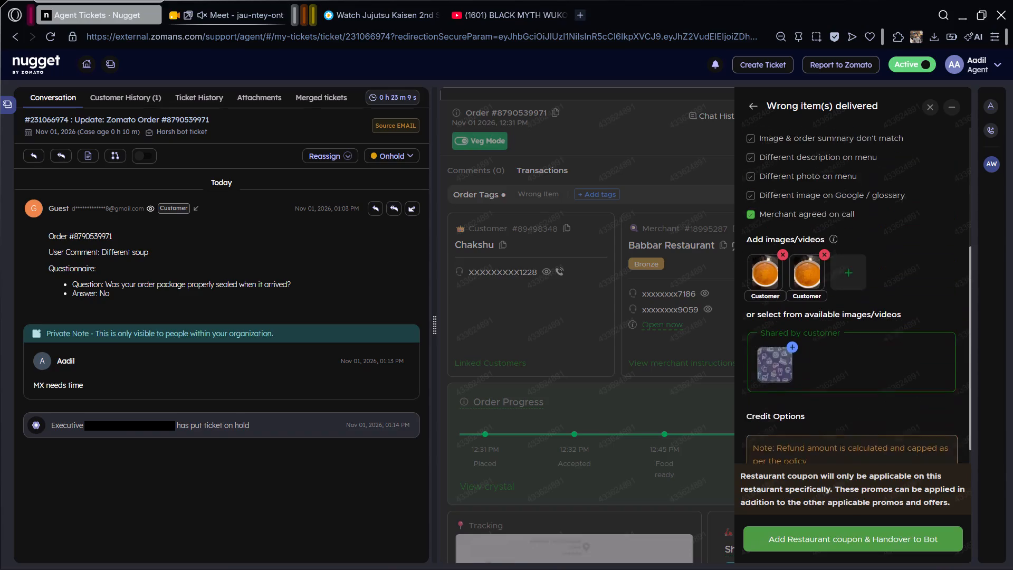
scroll(961, 187, "up", 2)
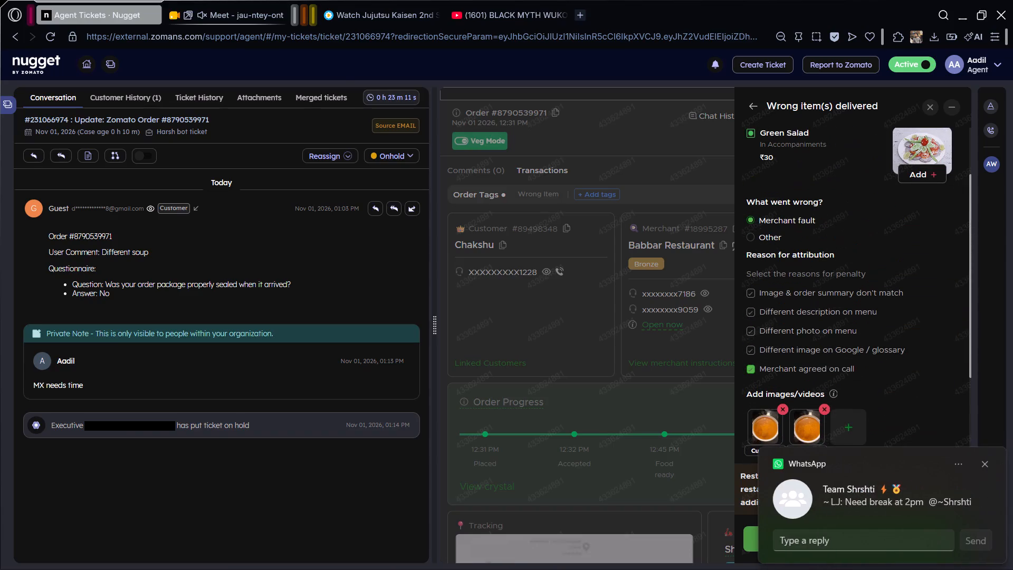
left_click_drag(835, 470, 988, 465)
scroll(833, 220, "down", 2)
scroll(833, 220, "up", 2)
scroll(833, 220, "down", 5)
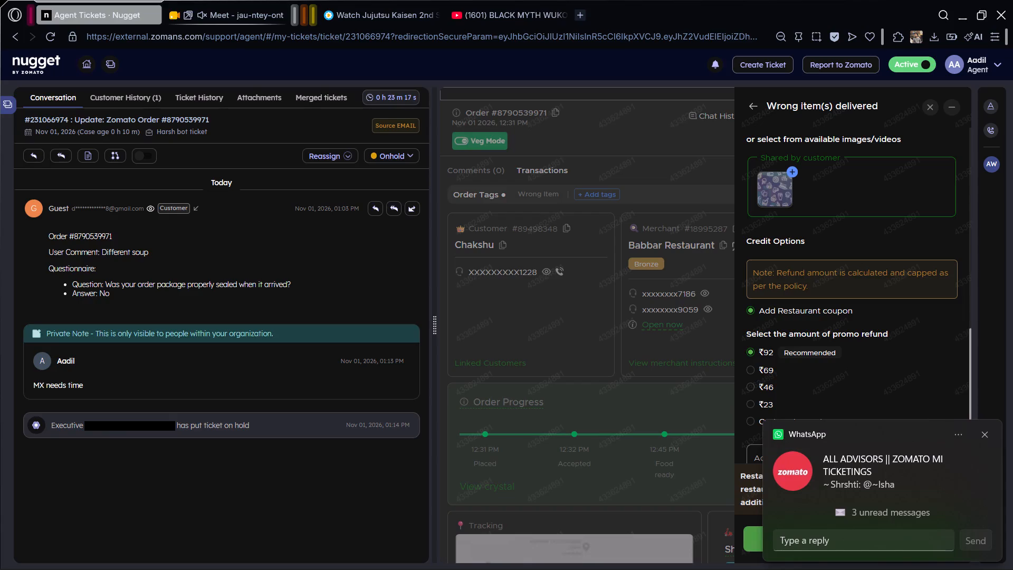
left_click_drag(817, 485, 1012, 477)
scroll(767, 321, "down", 1)
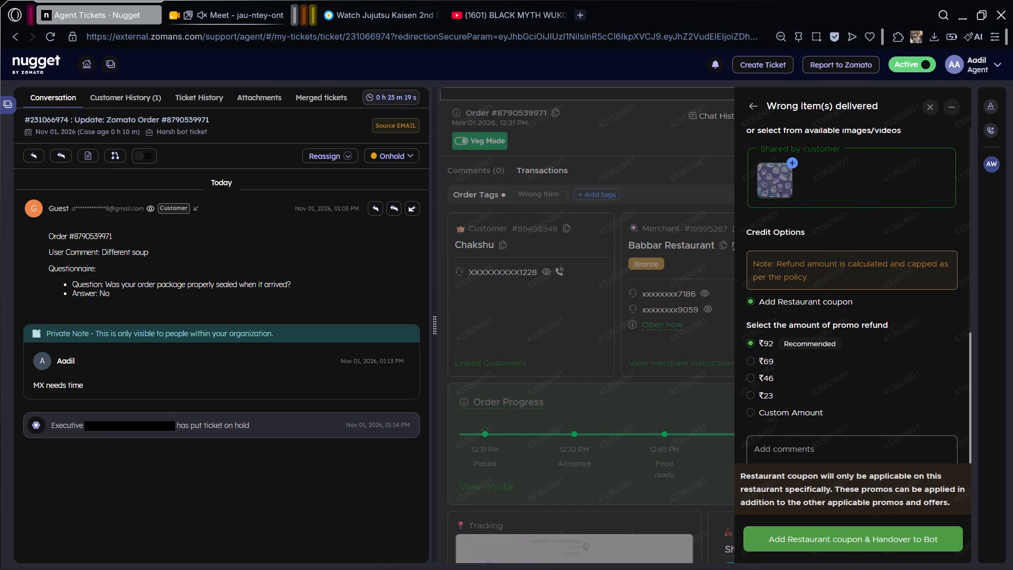
Copy the figure 92 from the recommended promo refund amount in the wrong-item form.
left_click_drag(773, 289, 765, 290)
key("ctrl+c")
key("ctrl+c")
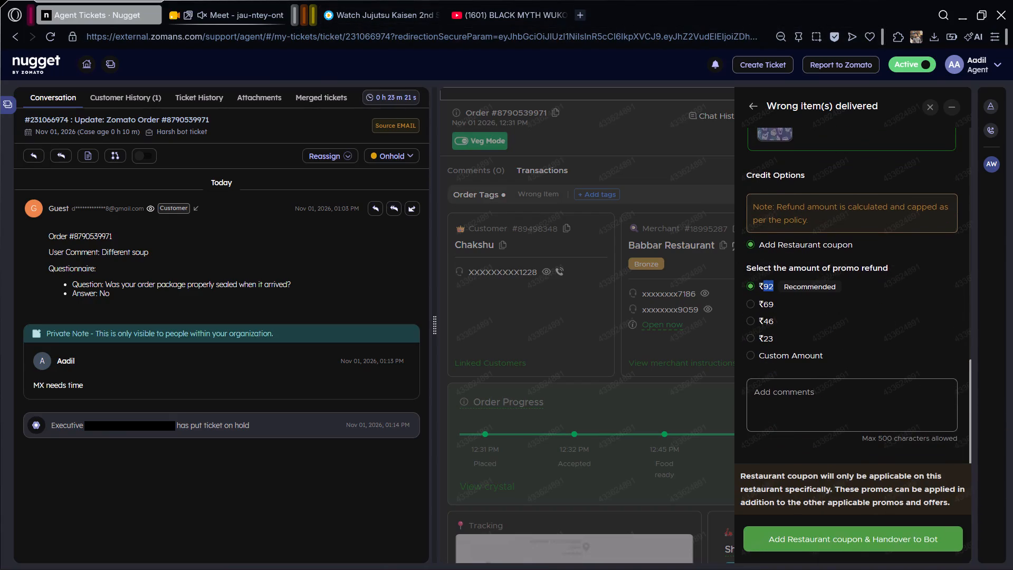
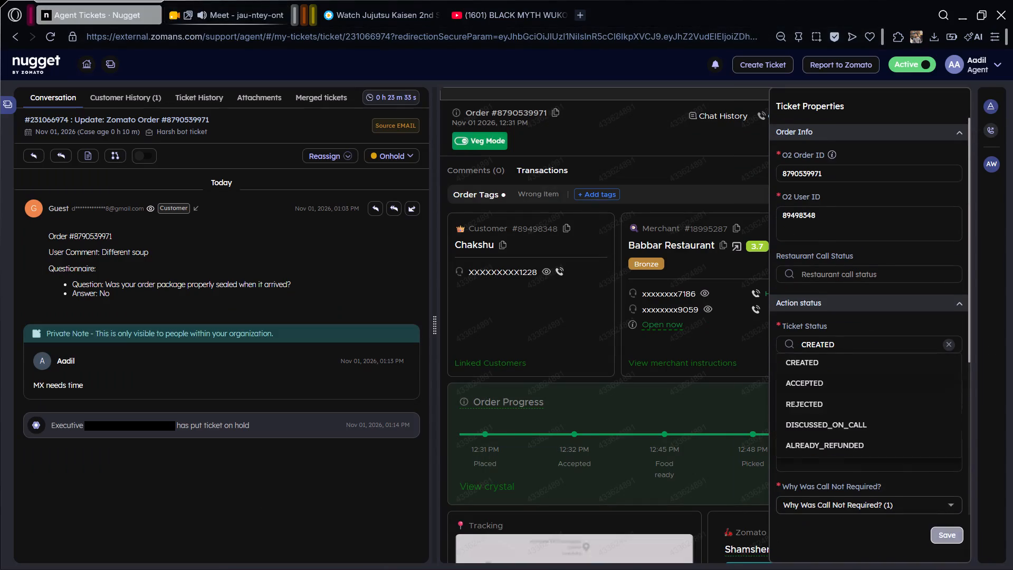
Set the ticket status to ACCEPTED and replace the Harsh Bot Refund Amount with the copied 92.
left_click_drag(814, 389, 757, 389)
key("ctrl+v")
Check the selected reason under Why Was Call Not Required and choose an answer for Are Properties Filled.
scroll(845, 330, "down", 6)
left_click(844, 267)
left_click(830, 438)
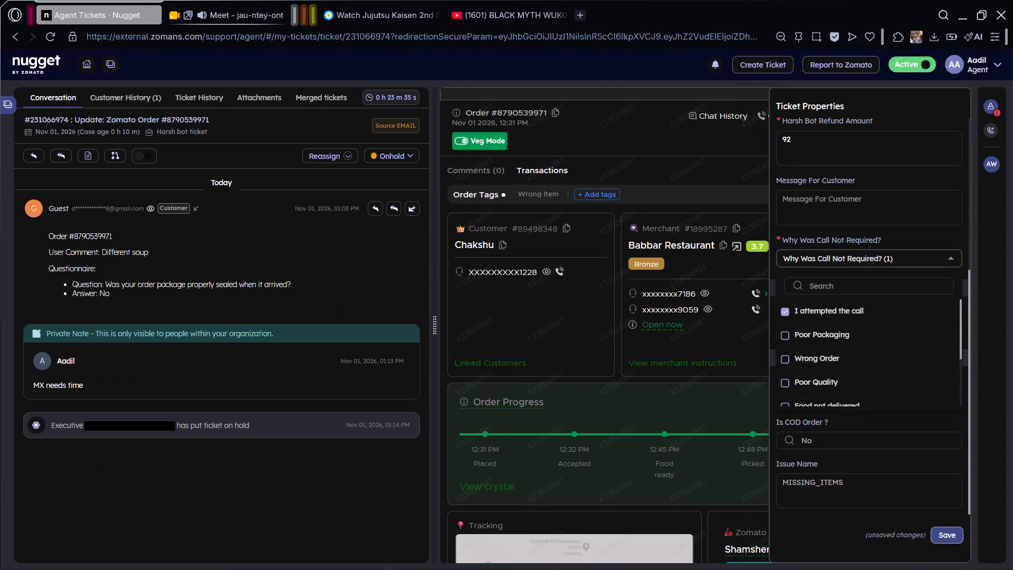
left_click(818, 337)
left_click(799, 345)
Choose a Restaurant Call Status, save the ticket properties and close them.
scroll(835, 293, "up", 1)
scroll(836, 293, "down", 1)
scroll(836, 293, "up", 3)
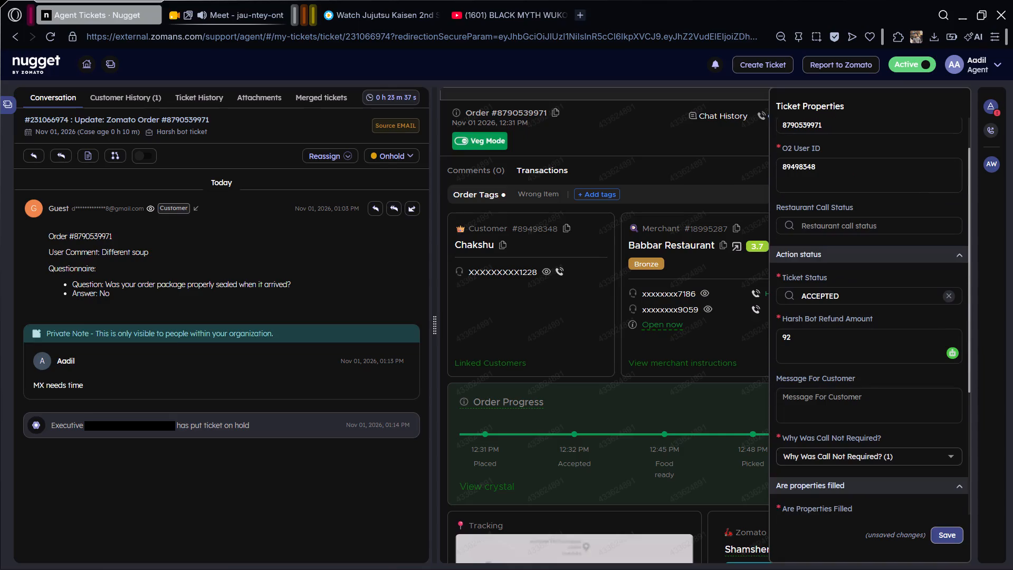
left_click(820, 225)
left_click(809, 236)
left_click(955, 537)
left_click(992, 108)
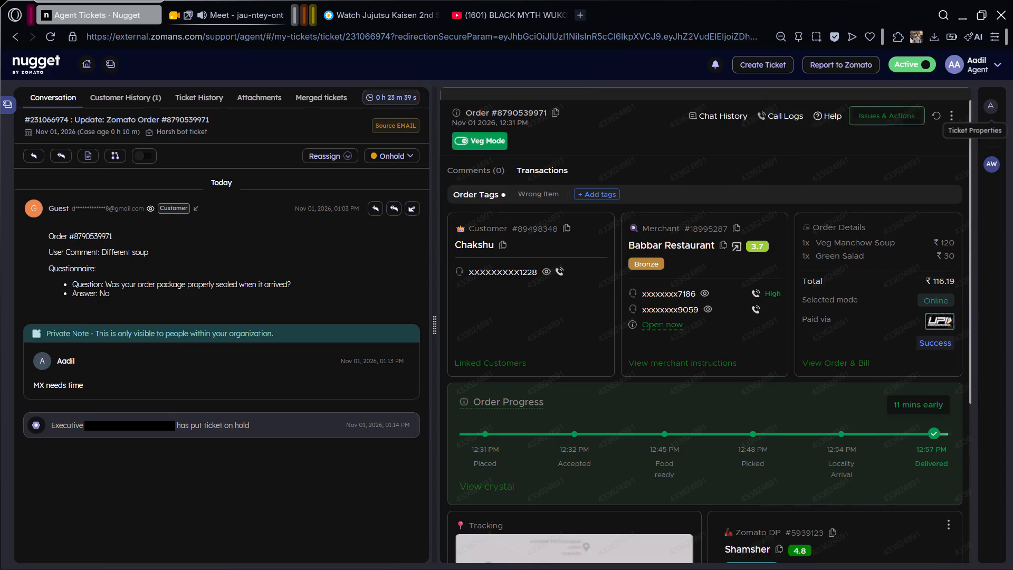
left_click(87, 156)
left_click(475, 271)
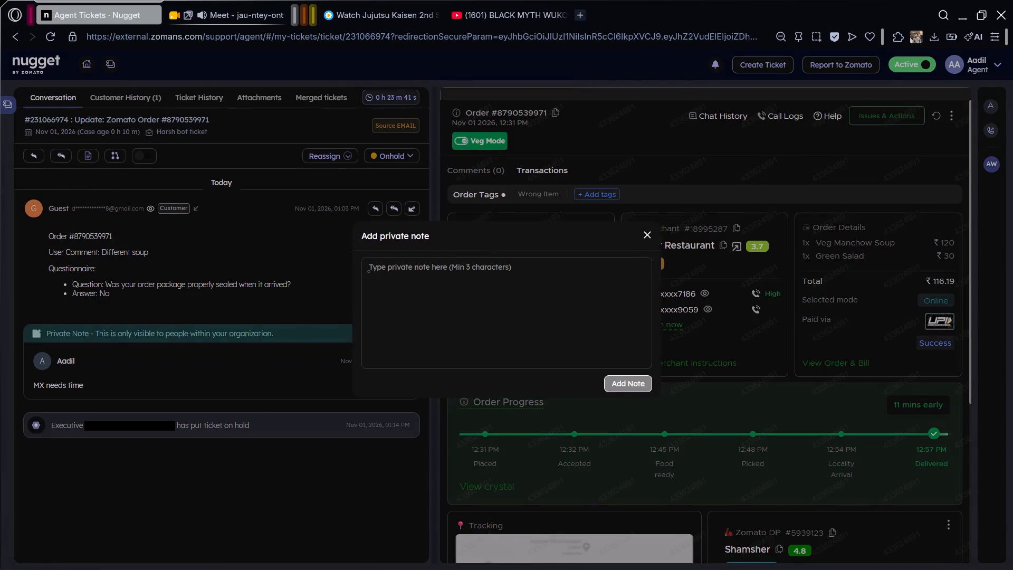
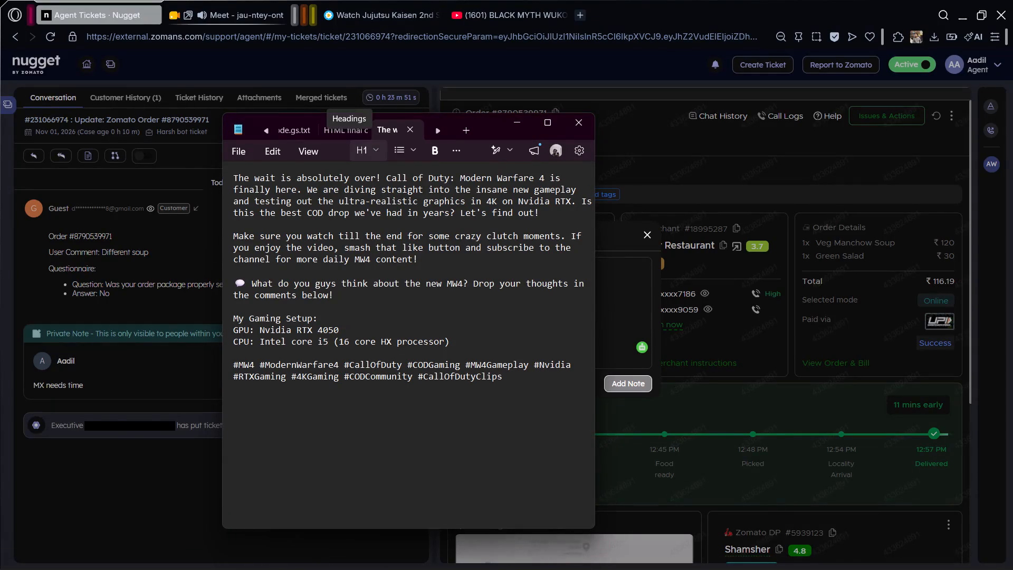
Look through the open Notepad files for saved text to use in the ticket's private note.
triple_click(266, 130)
left_click(266, 130)
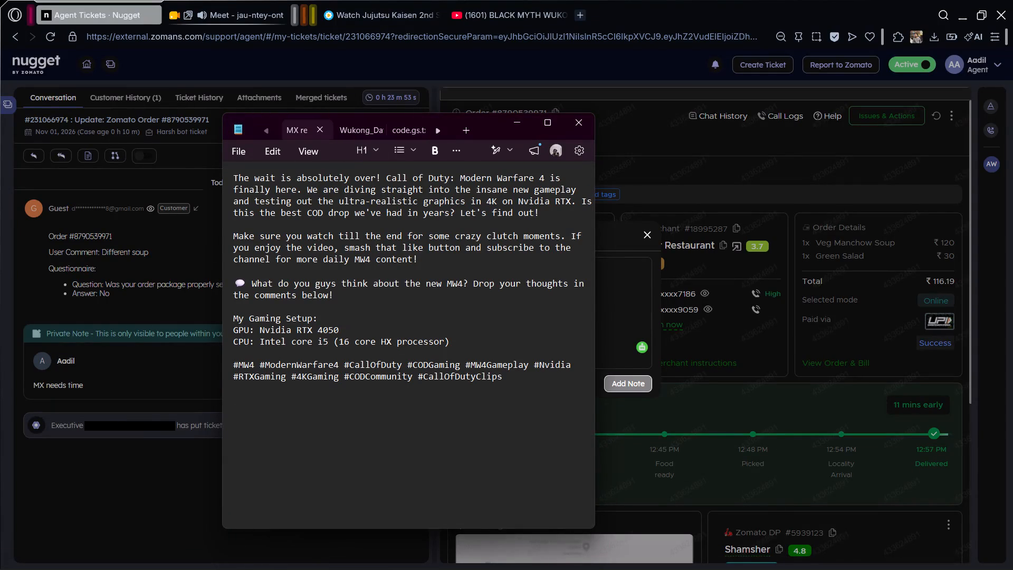
left_click(411, 128)
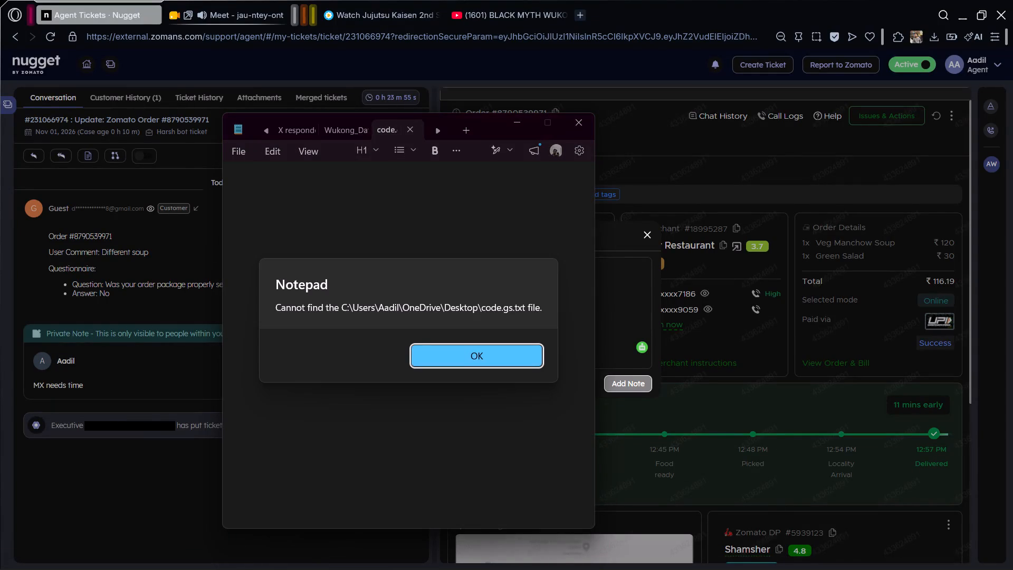
left_click(470, 356)
left_click(336, 129)
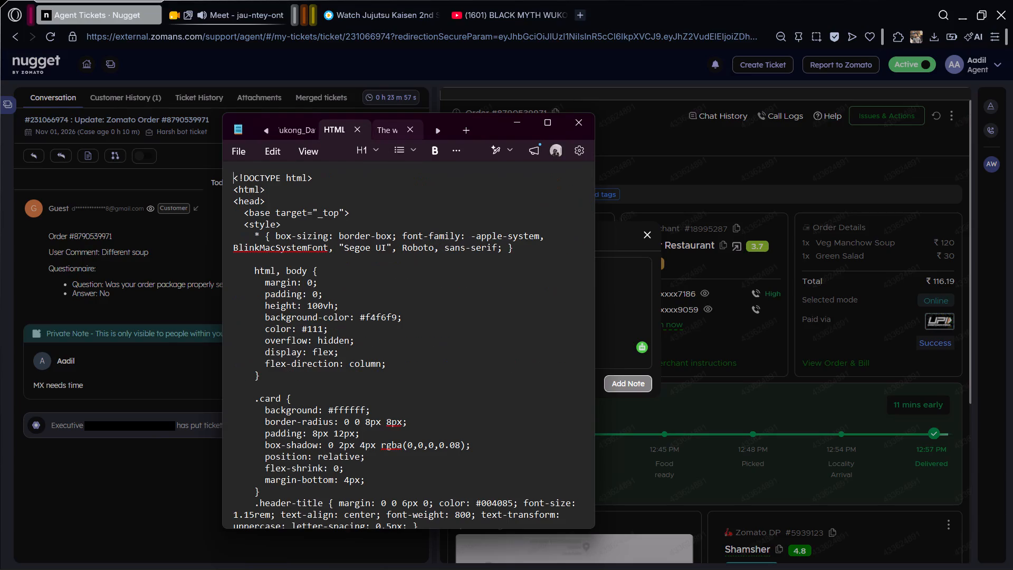
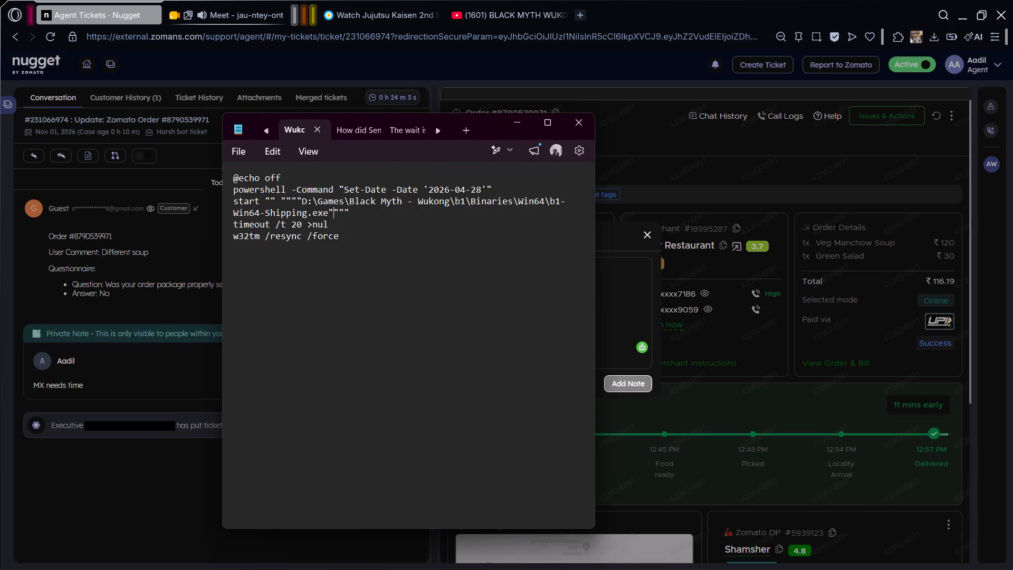
Check the Wukong batch file and the two Call of Duty text files open in Notepad for note text.
left_click(275, 129)
left_click(288, 129)
left_click(270, 130)
double_click(262, 131)
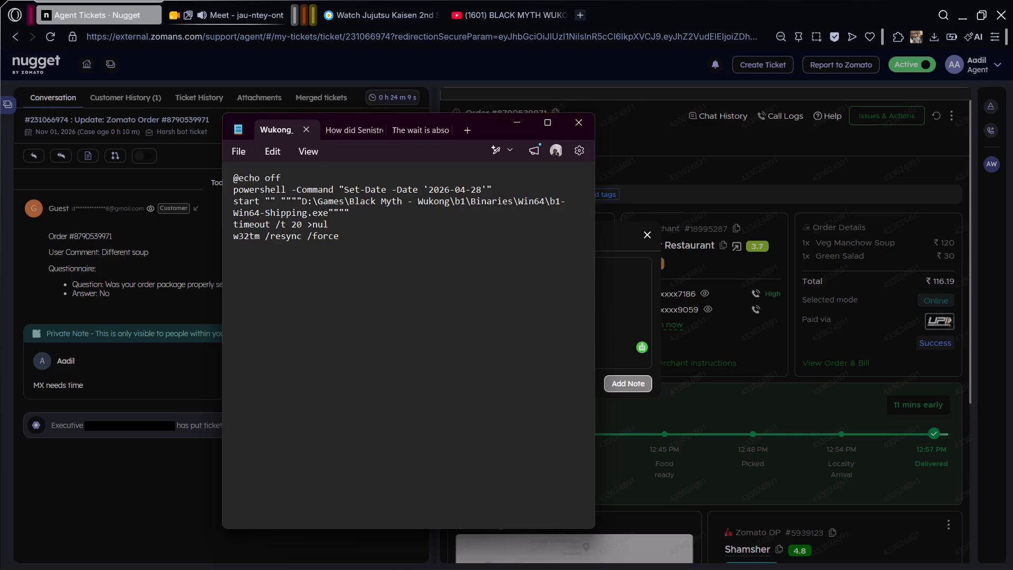
left_click(341, 125)
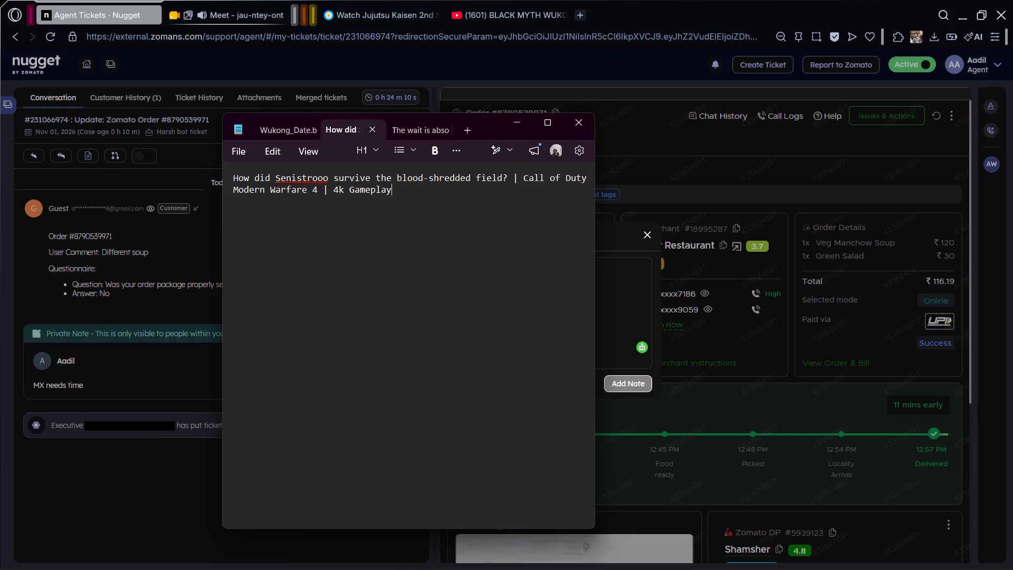
left_click(415, 124)
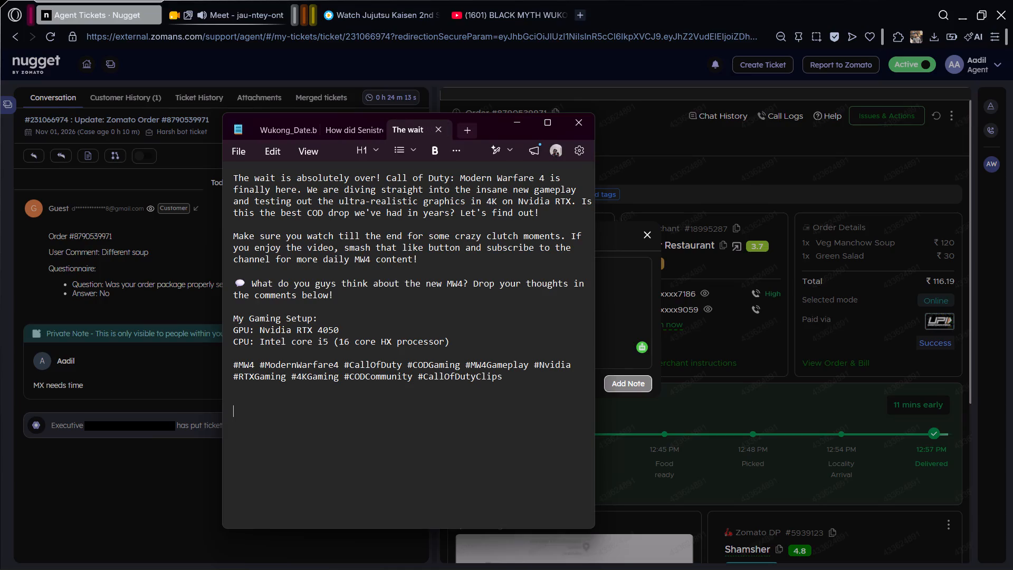
left_click(552, 126)
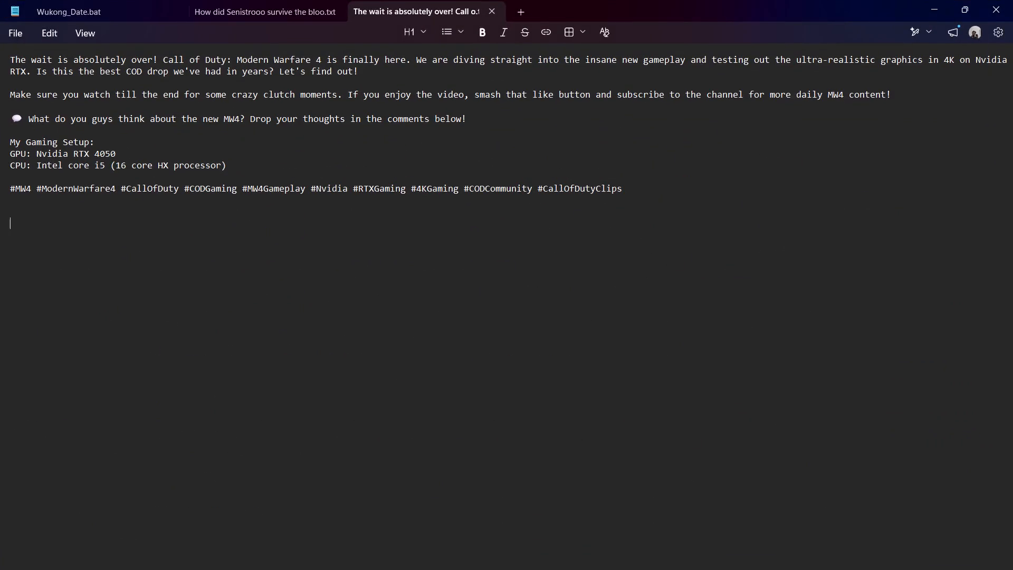
right_click(565, 7)
left_click(559, 8)
Open the saved greeting script "Hello, I'm Aadil, and I'll be assis.txt" and "MX responded says all item were sen.txt" from Storage (D:).
left_click(24, 29)
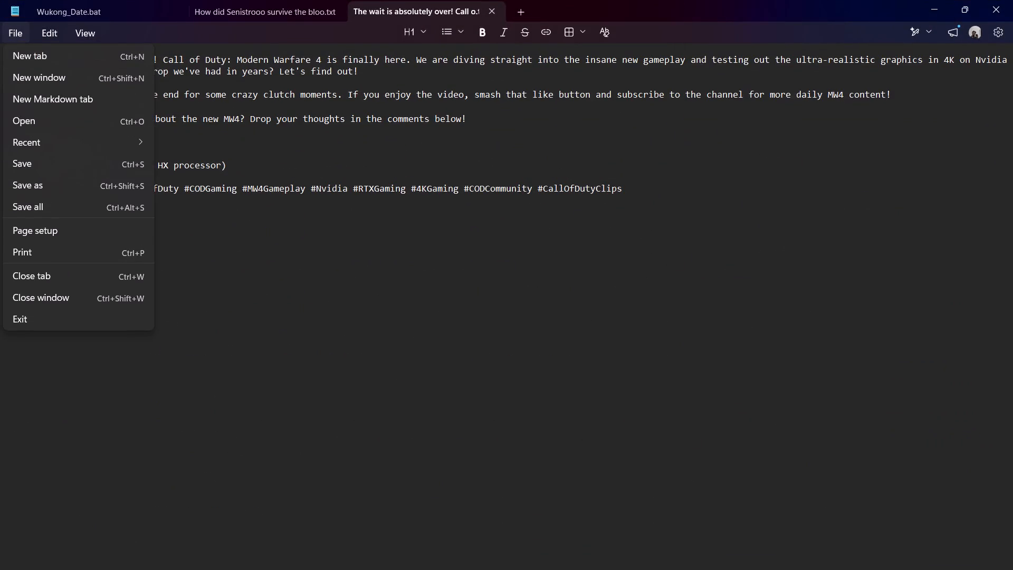
left_click(48, 119)
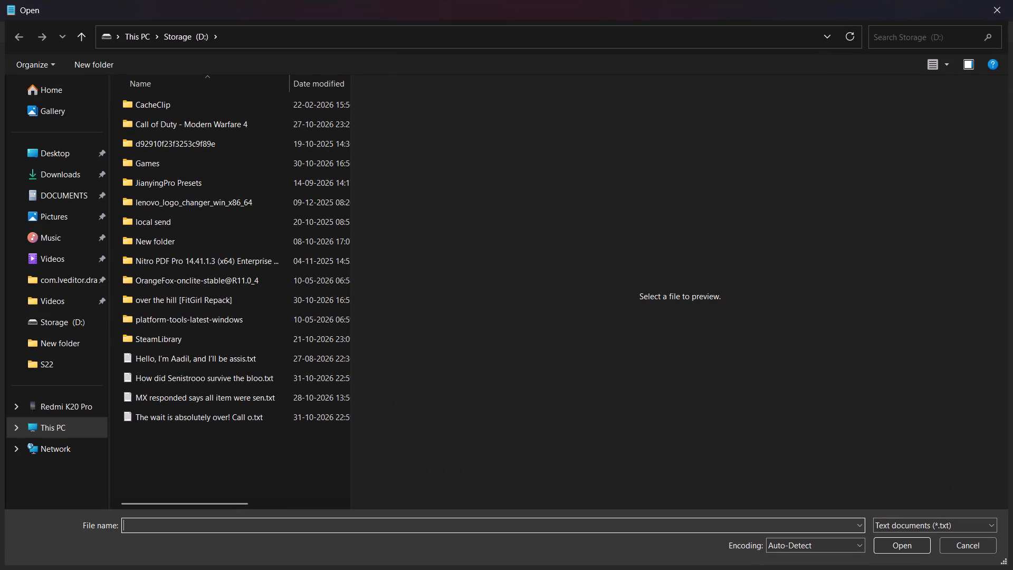
left_click(178, 358, "ctrl")
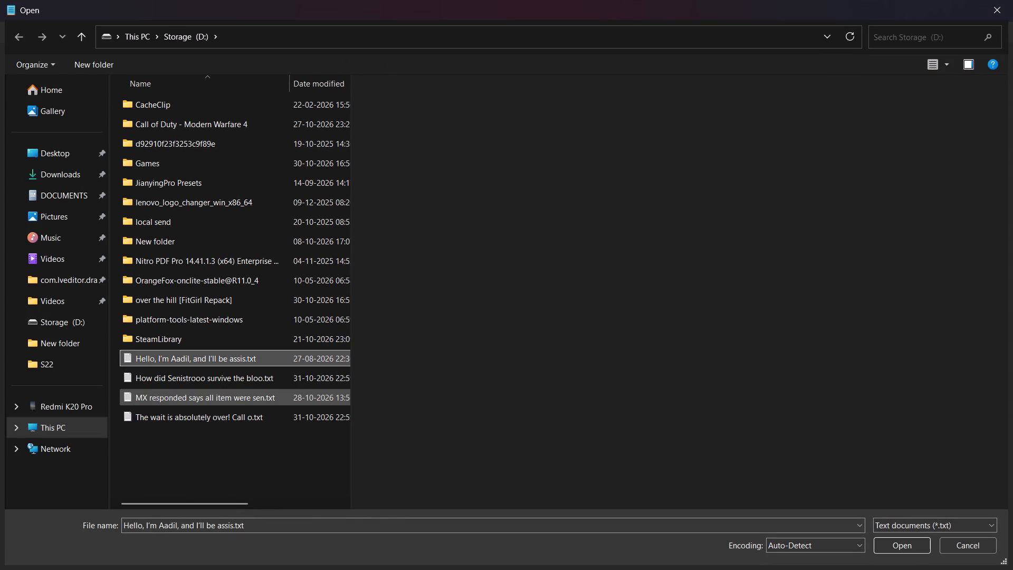
left_click(180, 400, "ctrl")
left_click(910, 554)
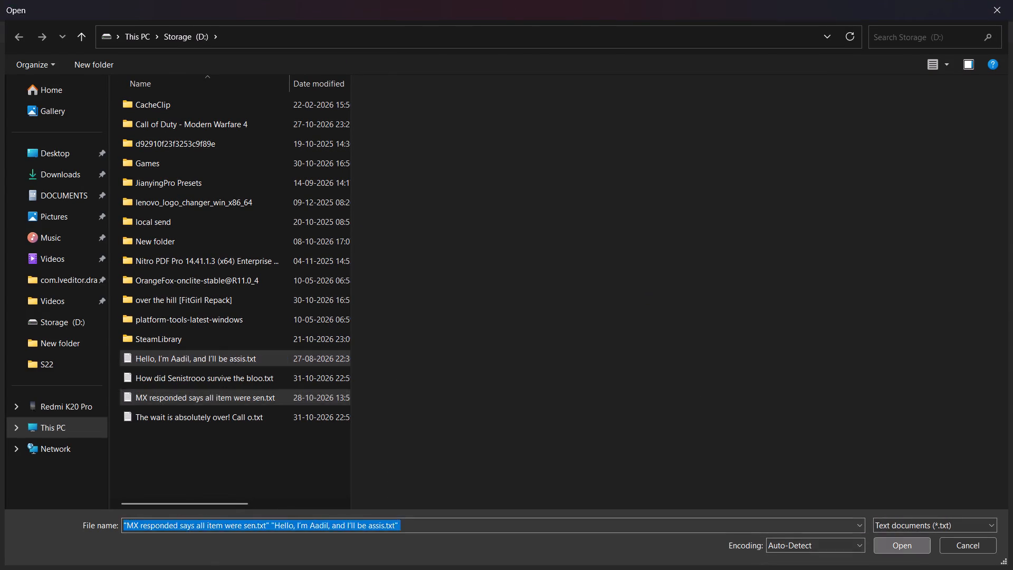
Reorder the open Notepad files so the MX responded file comes first and the greeting script second.
left_click_drag(586, 16, 79, 14)
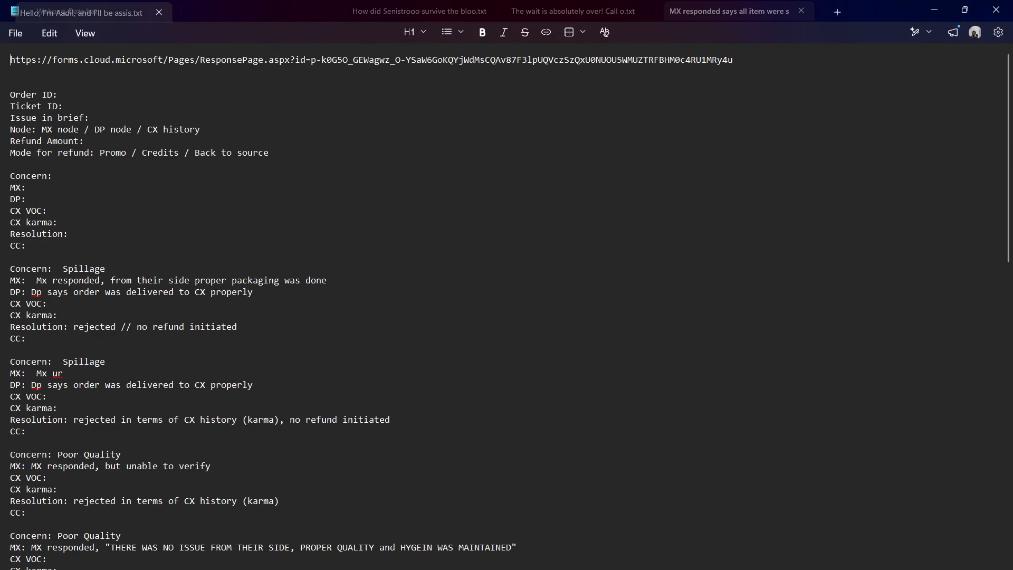
left_click_drag(79, 14, 90, 12)
left_click_drag(725, 11, 235, 0)
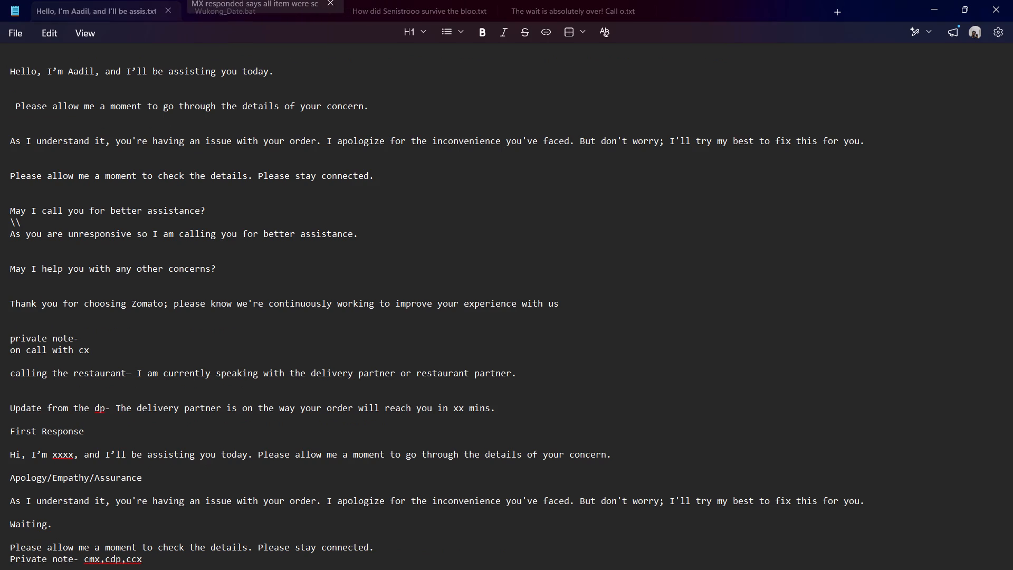
left_click_drag(235, 0, 84, 7)
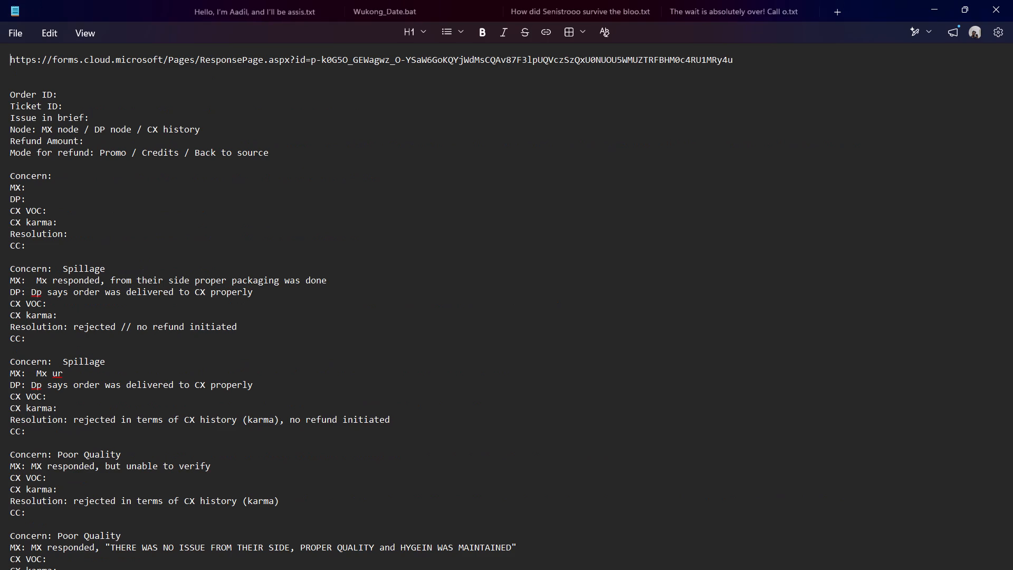
Copy the "wrong item" template with resolution "ACCEPTED // CALLED CX abt the refund // REFUNDED" from the MX responded file into the ticket's private note.
left_click(971, 11)
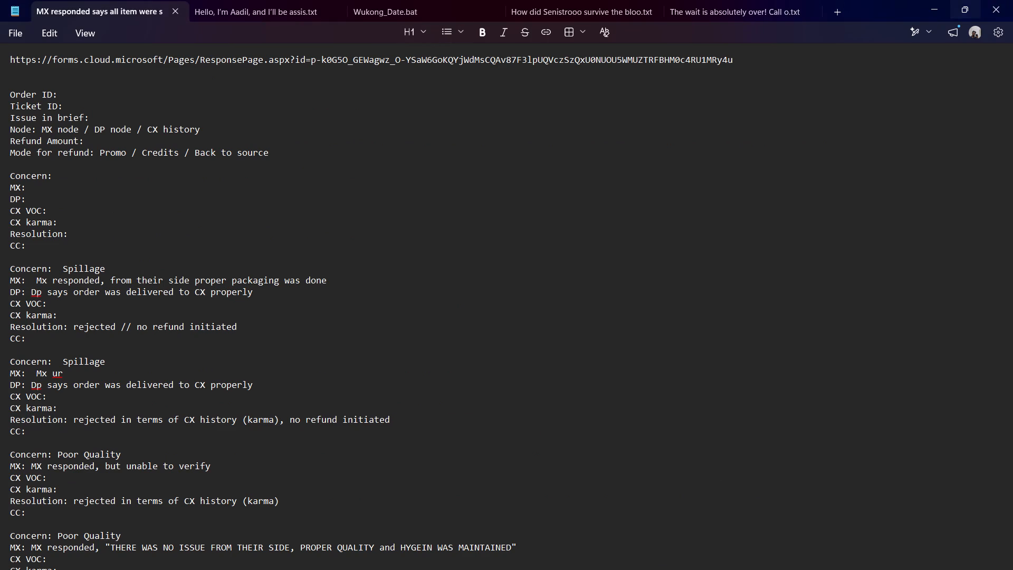
left_click_drag(491, 127, 491, 104)
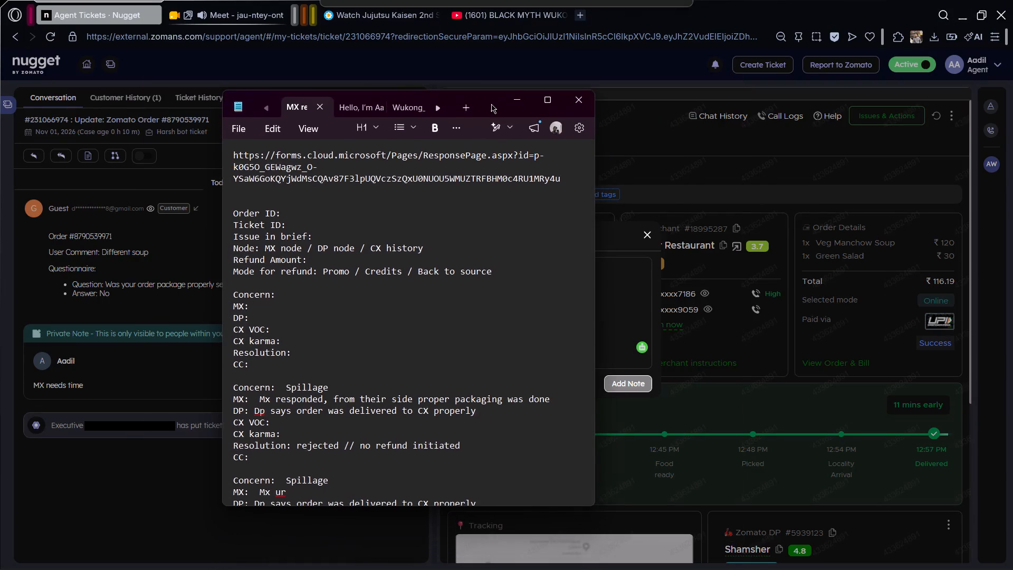
left_click_drag(491, 104, 490, 103)
scroll(400, 301, "down", 2)
scroll(400, 301, "up", 2)
scroll(400, 301, "down", 15)
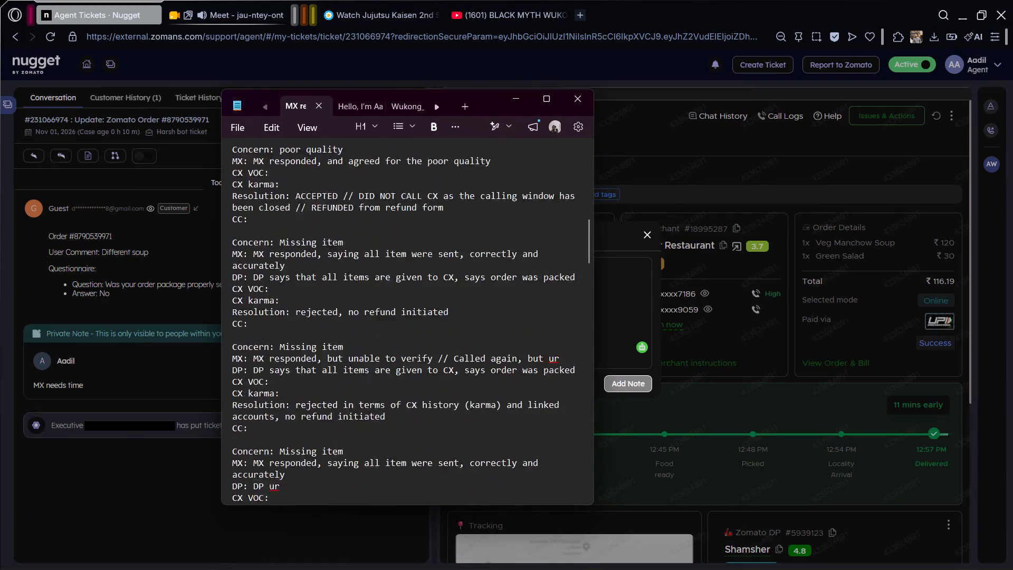
scroll(384, 310, "down", 4)
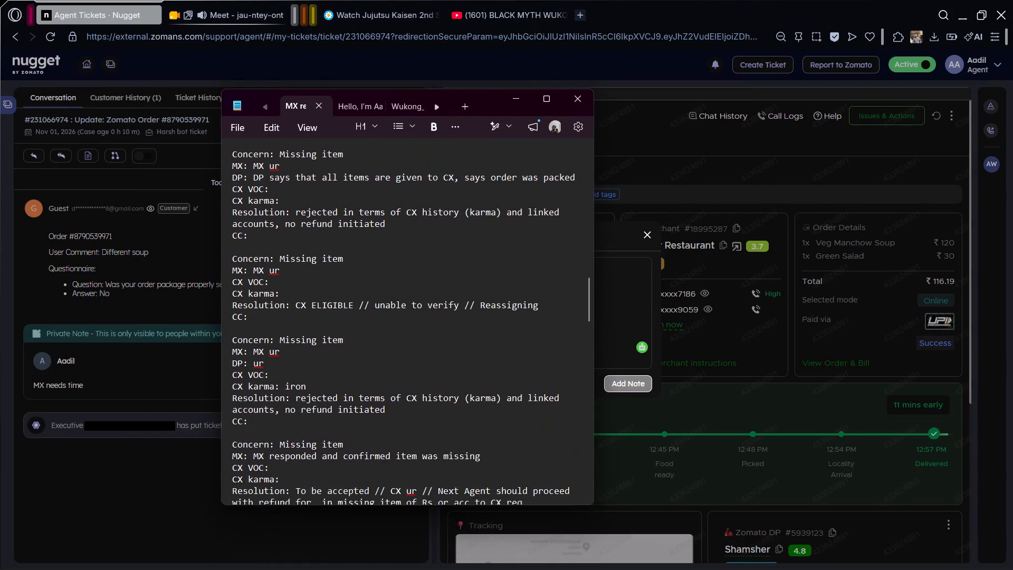
scroll(367, 313, "down", 4)
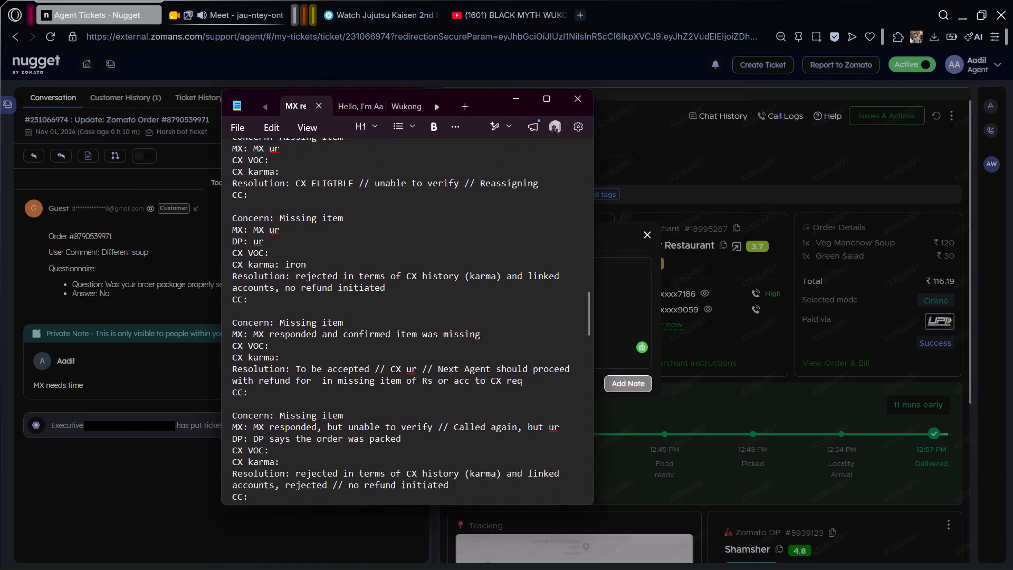
scroll(366, 315, "down", 2)
scroll(366, 315, "up", 1)
scroll(366, 315, "down", 2)
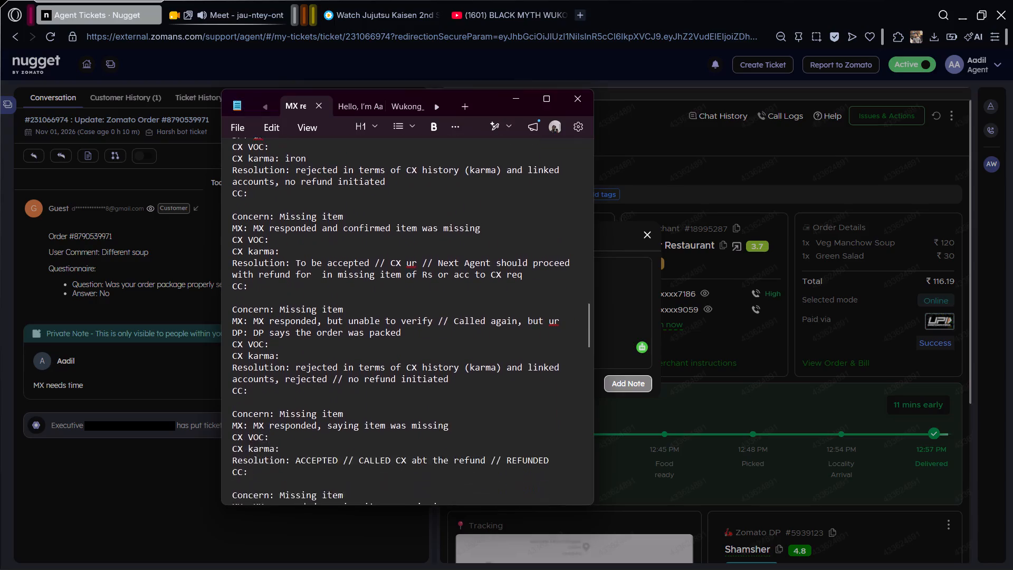
scroll(366, 315, "down", 9)
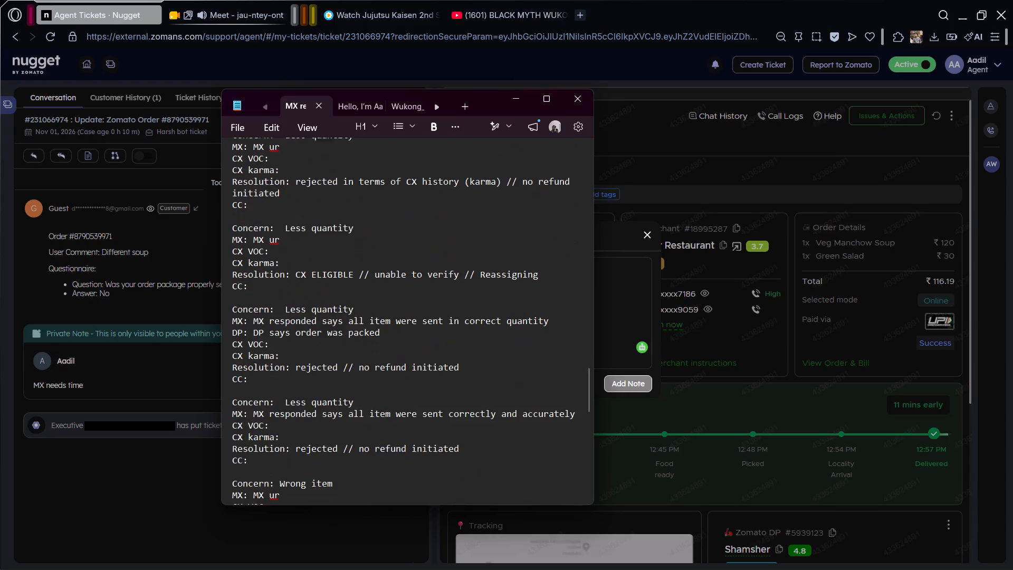
scroll(366, 315, "down", 7)
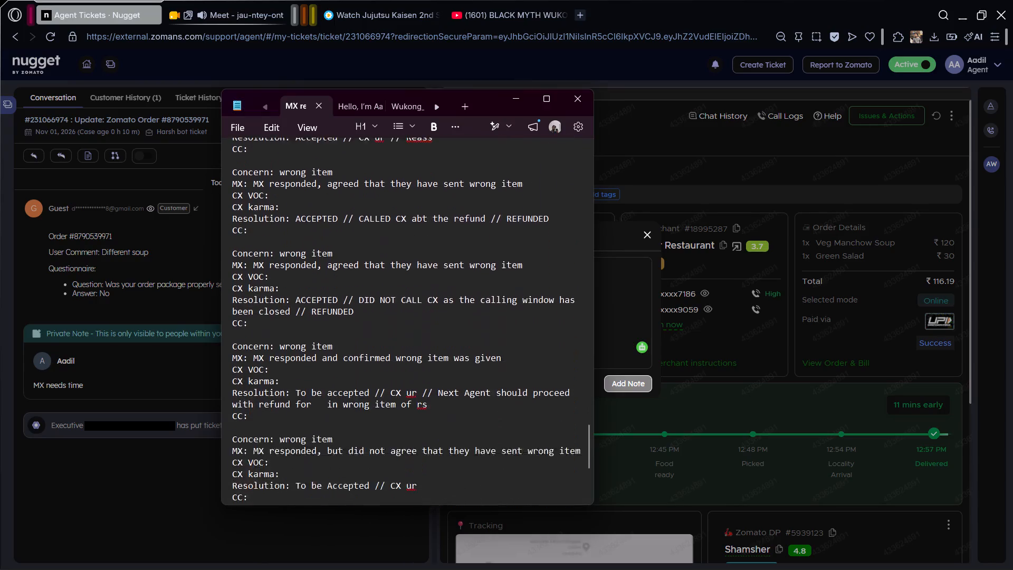
scroll(366, 315, "down", 1)
scroll(366, 315, "up", 3)
scroll(366, 315, "down", 1)
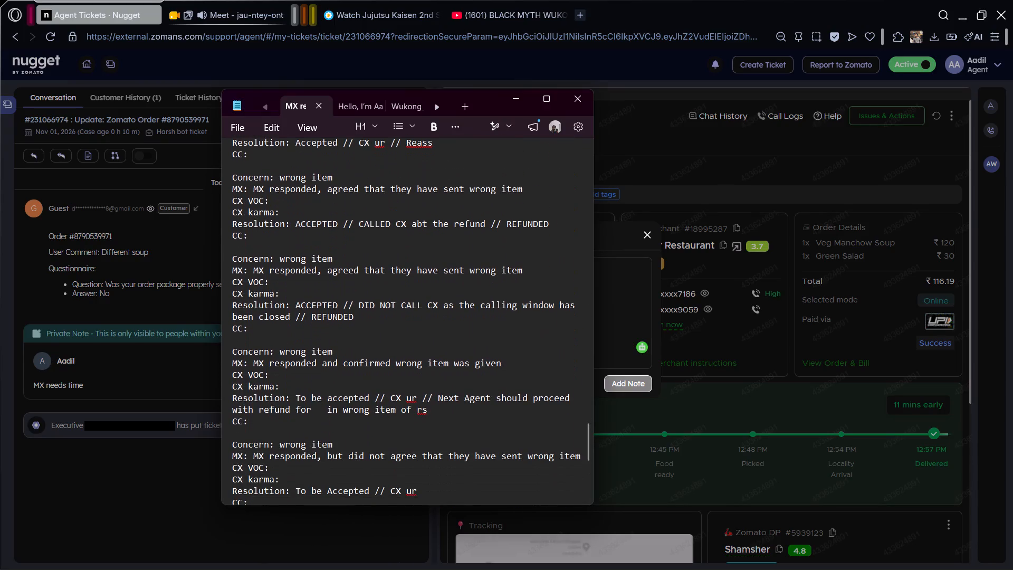
left_click_drag(257, 234, 211, 187)
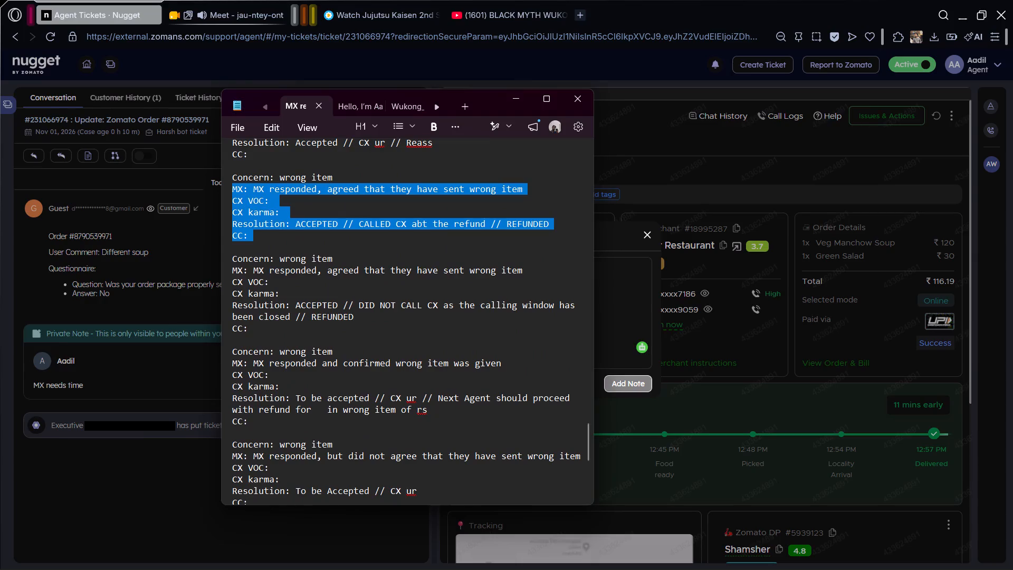
left_click_drag(211, 187, 207, 178)
key("ctrl+c")
left_click(626, 269, "ctrl")
key("ctrl+v")
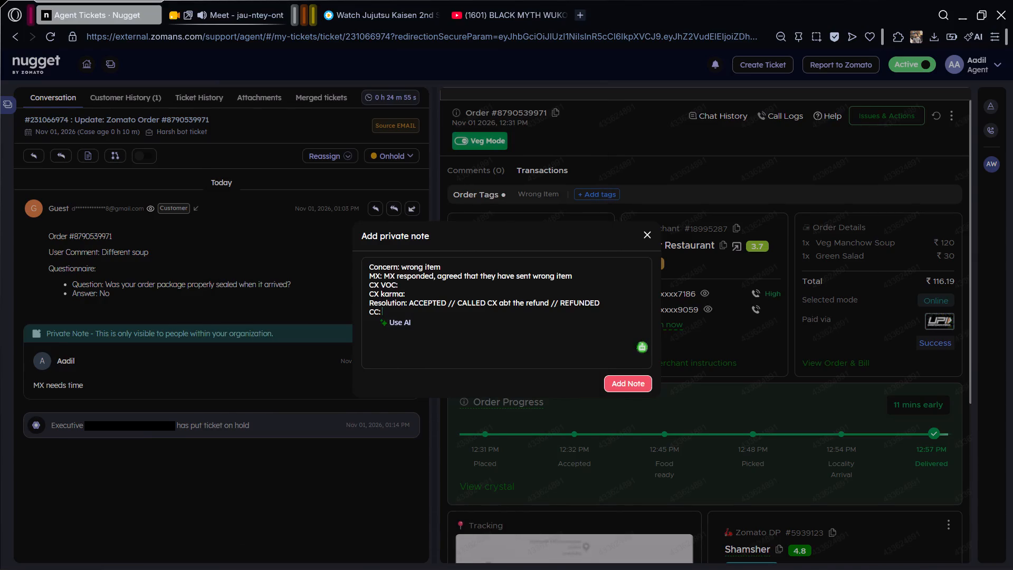
Copy the customer's comment "Different soup" from the conversation into the private note's CX VOC line.
left_click(647, 234)
left_click_drag(163, 249, 103, 248)
key("ctrl+c")
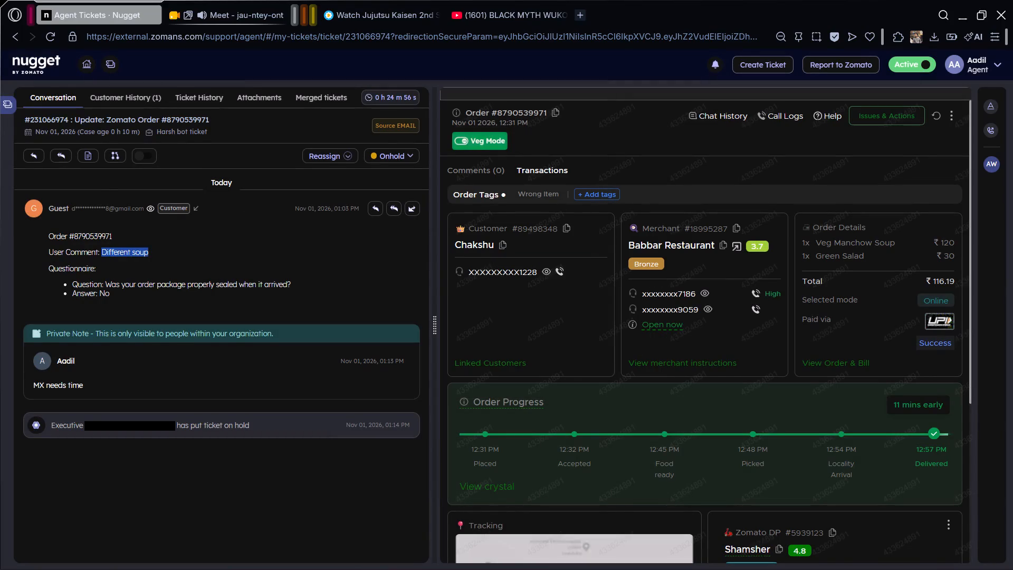
left_click(83, 153, "ctrl")
left_click(408, 281, "ctrl")
key("ctrl+v")
Enter iron for CX karma and 1 for CC, and add the private note to the ticket.
left_click(413, 293)
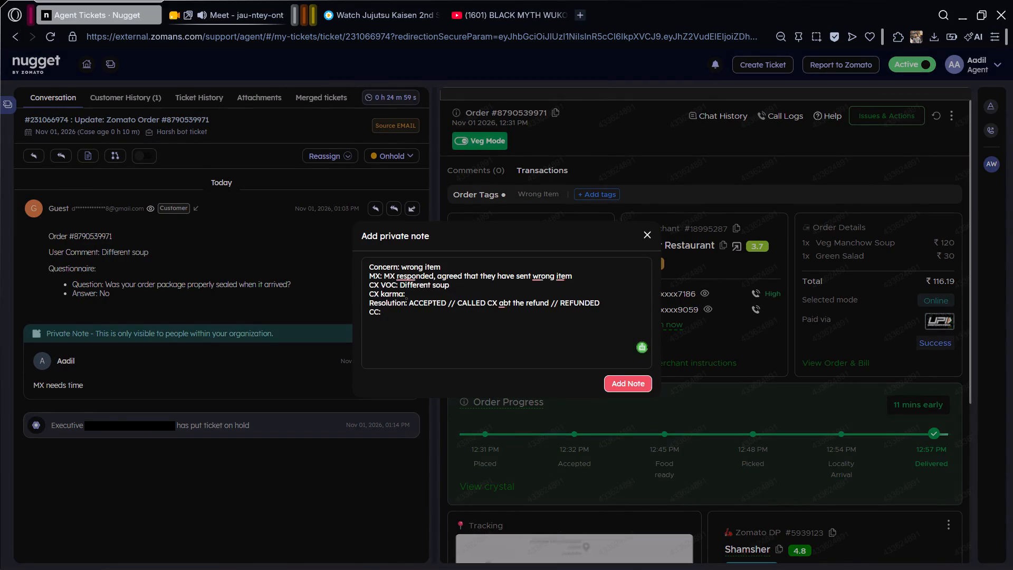
type("iron")
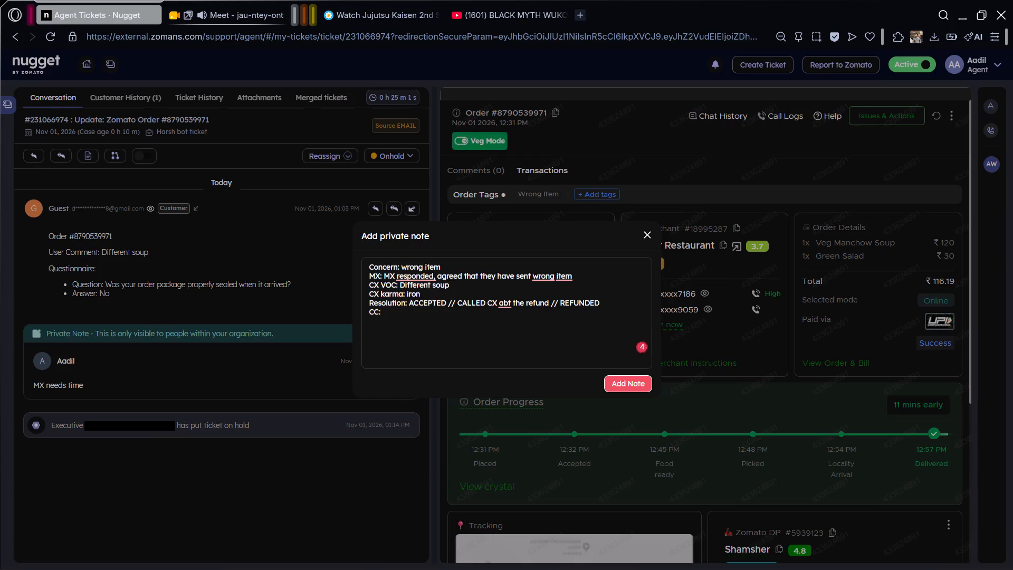
left_click(422, 312)
key("1")
left_click(637, 381)
Change the ticket's status from Onhold to Open.
left_click(395, 153)
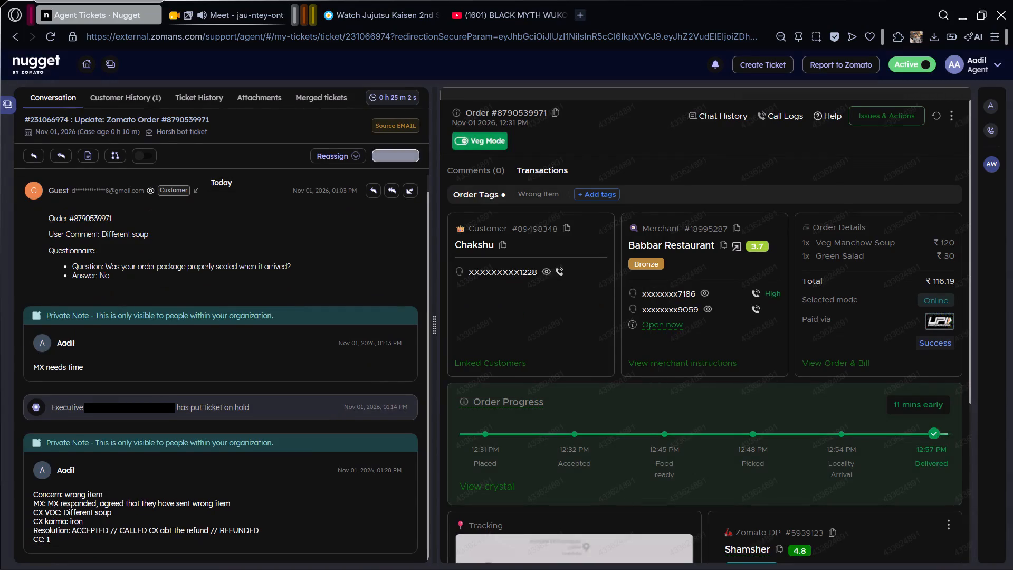
left_click(355, 239)
left_click(626, 348)
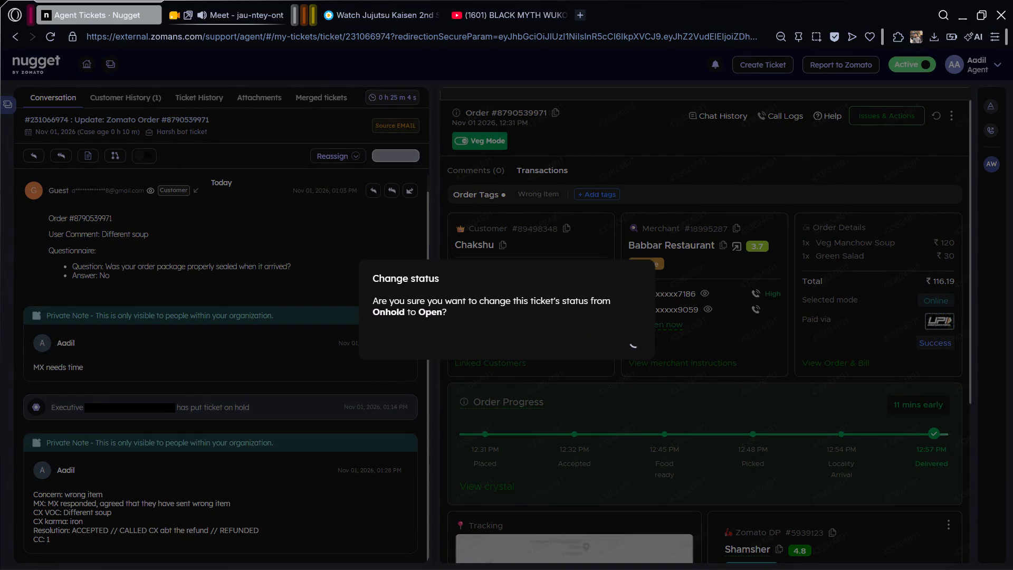
Review the ticket properties for the order info and action status.
left_click(991, 109)
scroll(933, 308, "up", 5)
left_click(997, 101)
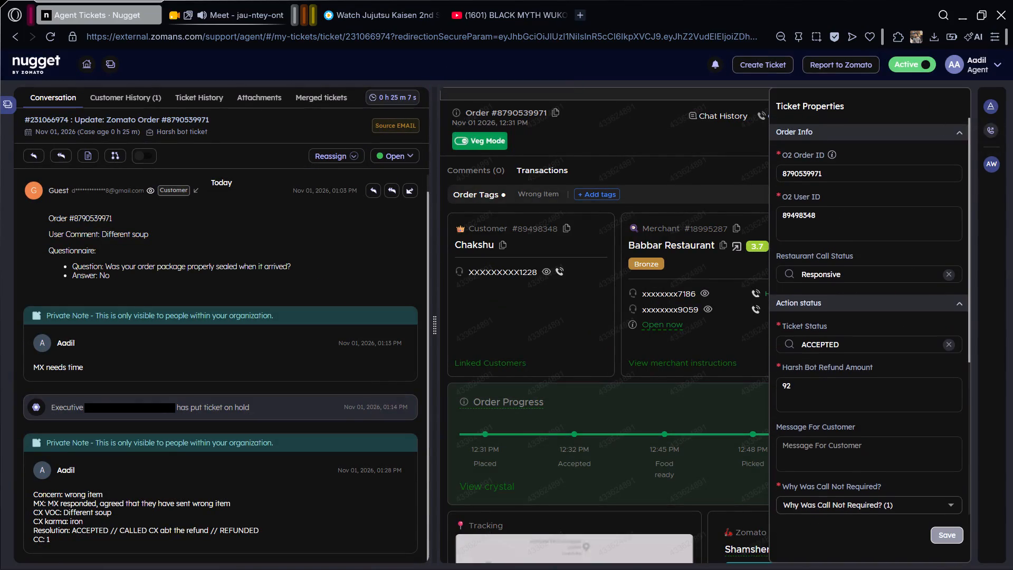
left_click(983, 111)
left_click(991, 107)
left_click(949, 120)
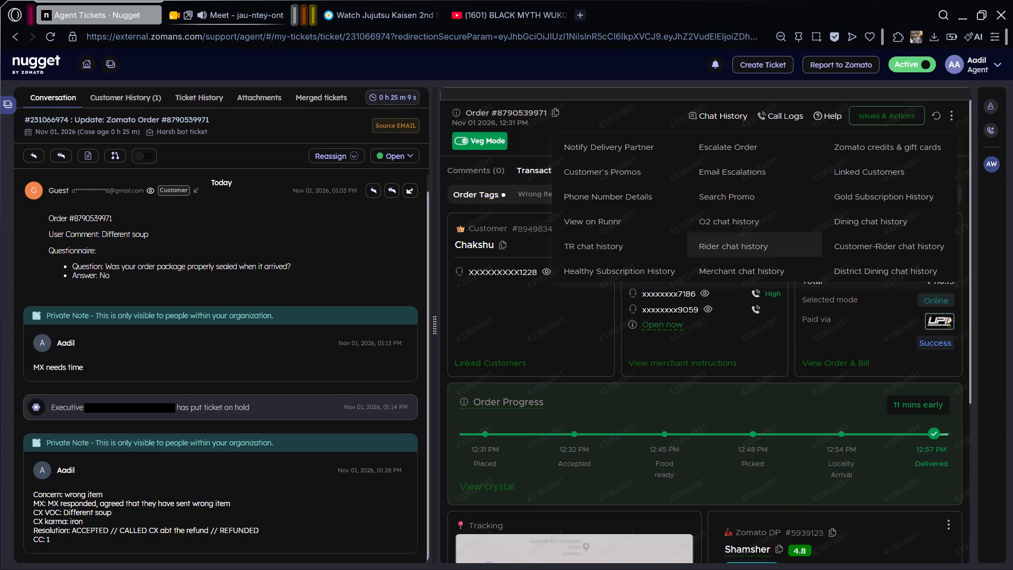
left_click(871, 322)
left_click(991, 106)
left_click(985, 110)
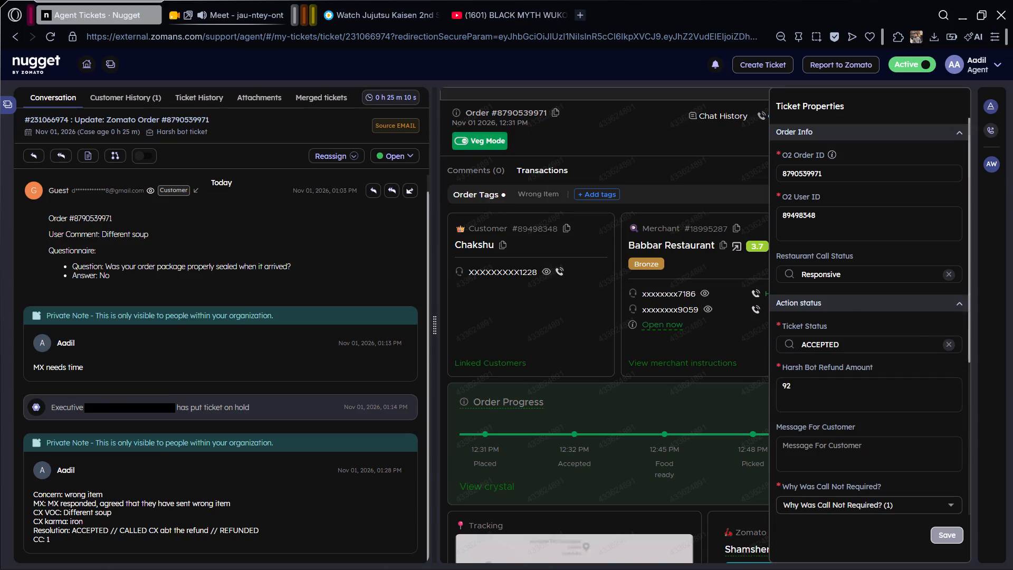
Refresh the order details.
left_click(934, 113)
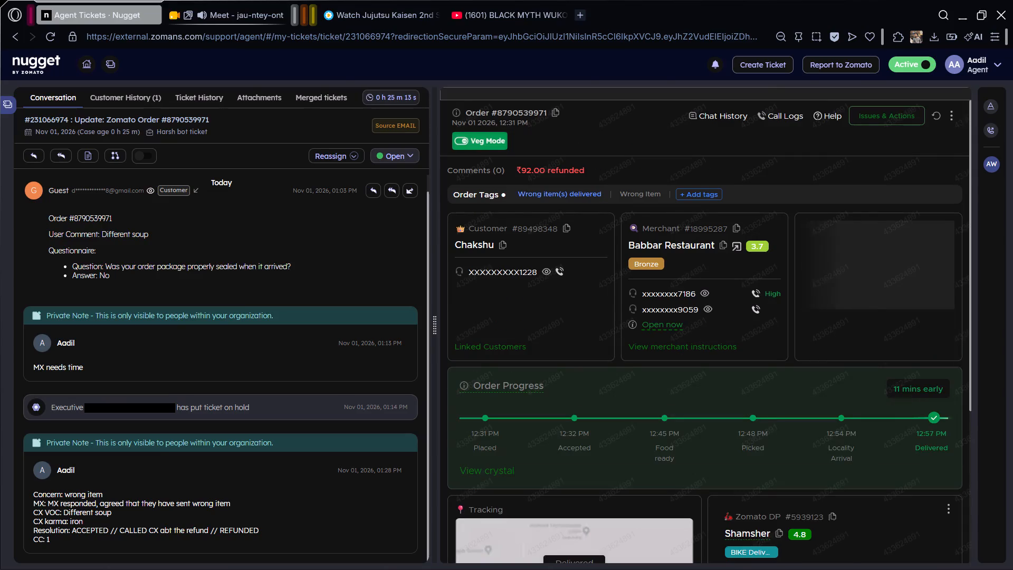
Change the ticket's status from Open to Closed.
left_click(391, 155)
left_click(361, 196)
left_click(605, 350)
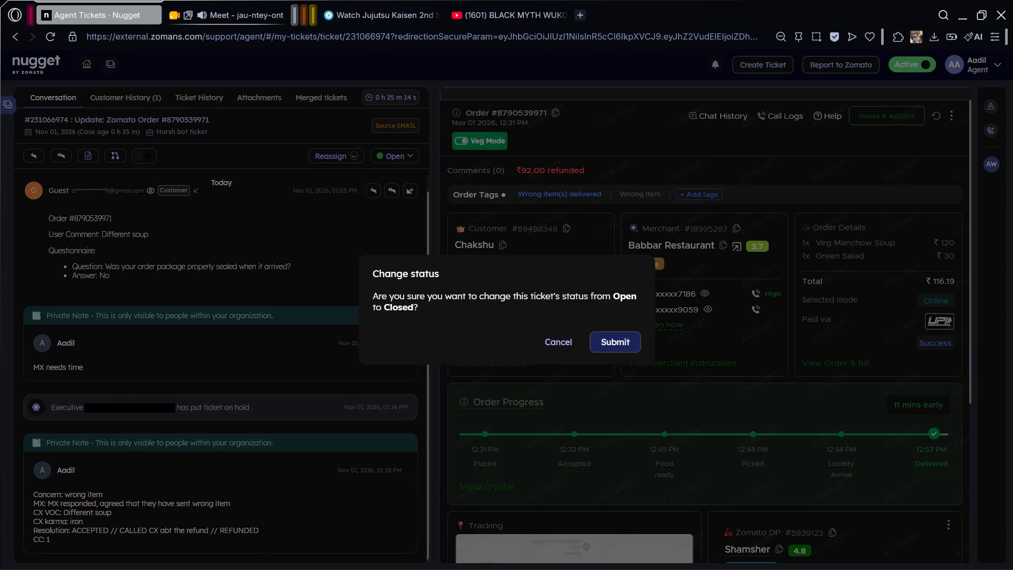
Return to the live tickets view.
left_click(111, 64)
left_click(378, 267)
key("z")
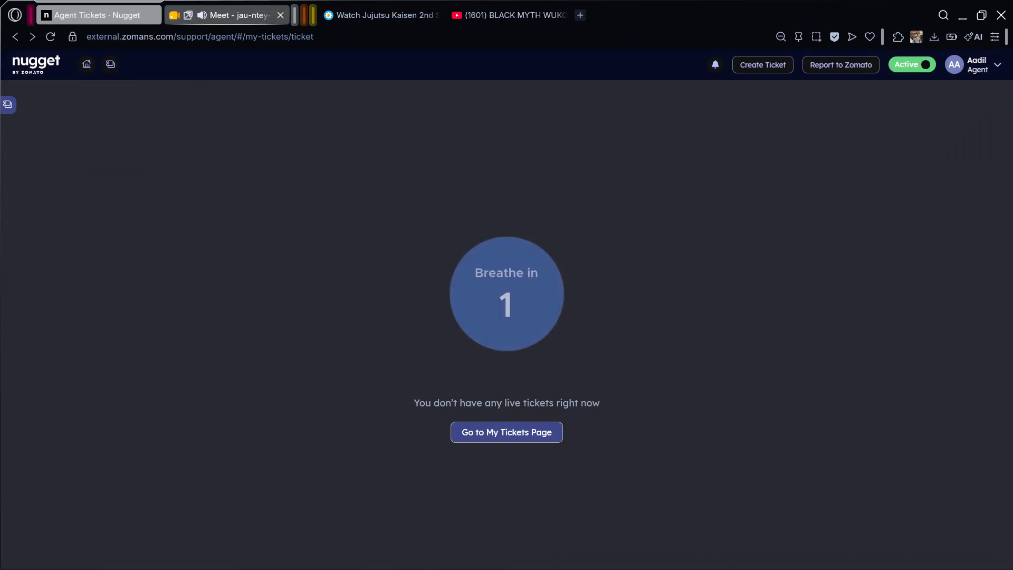
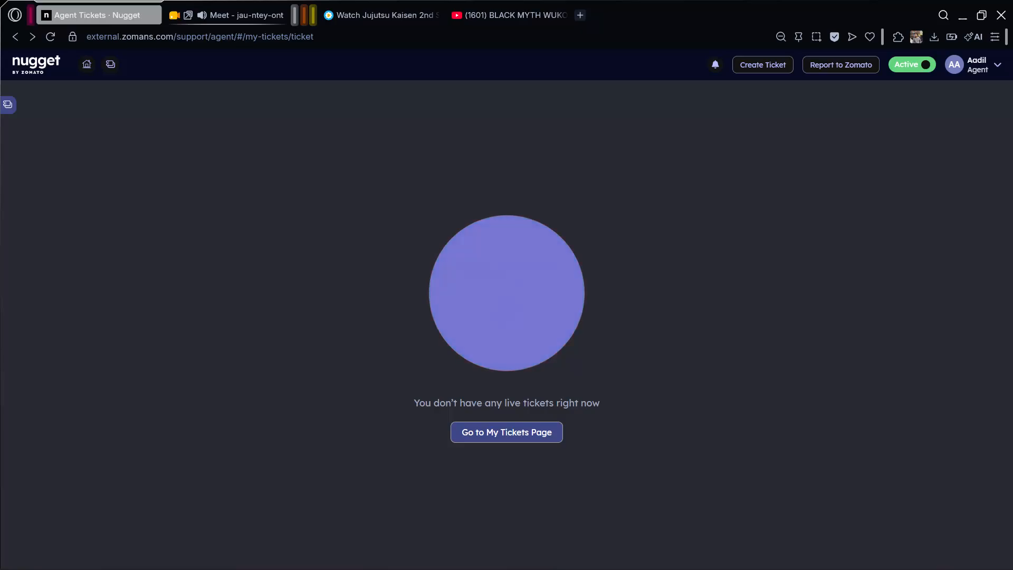
Open the My Tickets page and refresh the All Assigned view to check for remaining tickets.
left_click(259, 226)
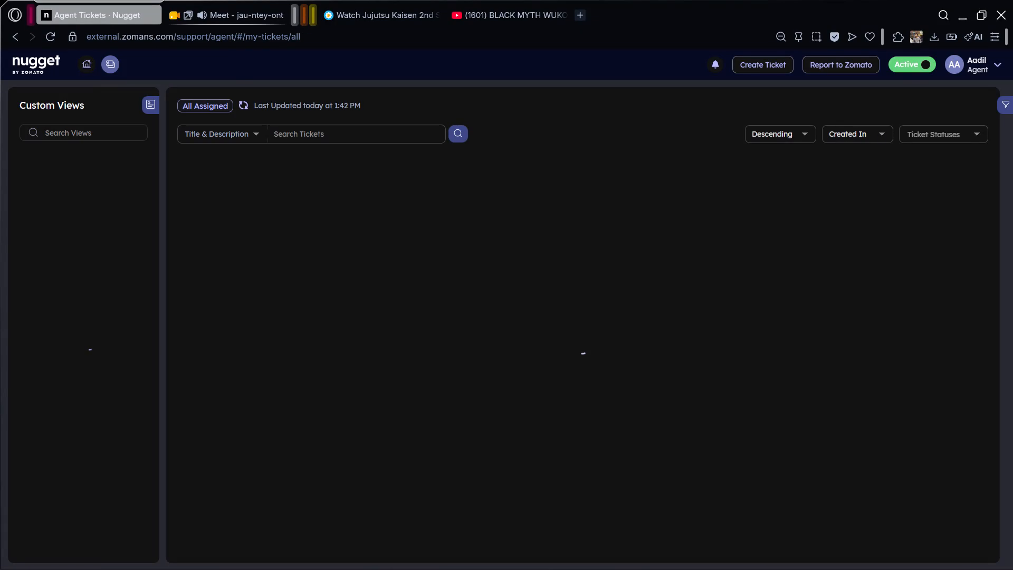
left_click(244, 103)
left_click(310, 307)
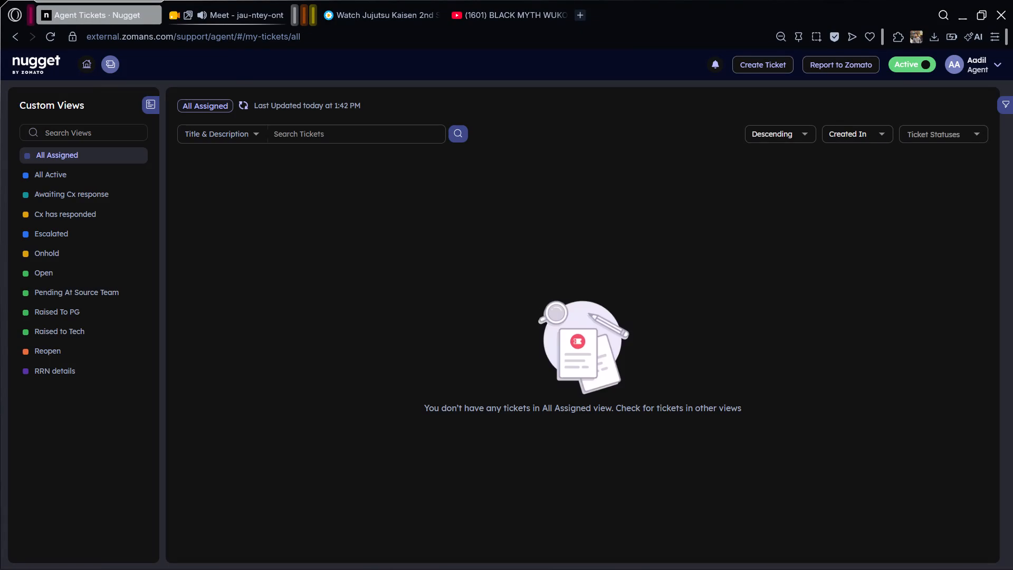
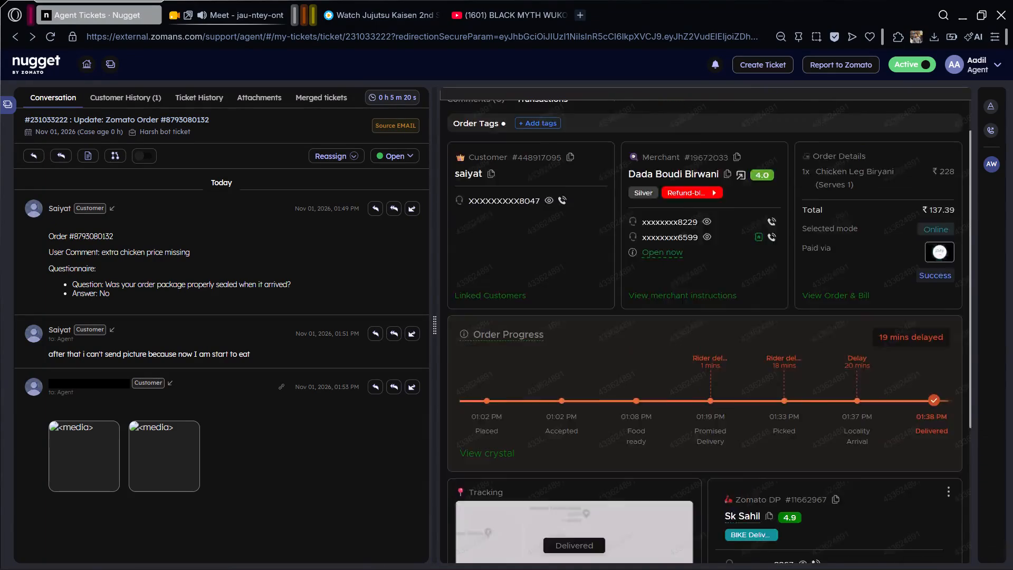
left_click(455, 227)
left_click(670, 462)
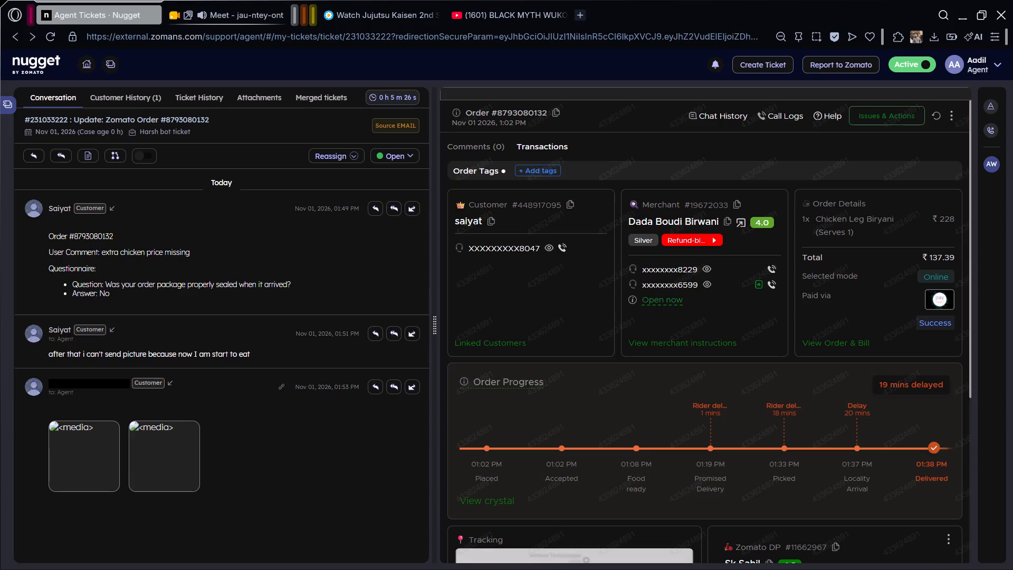
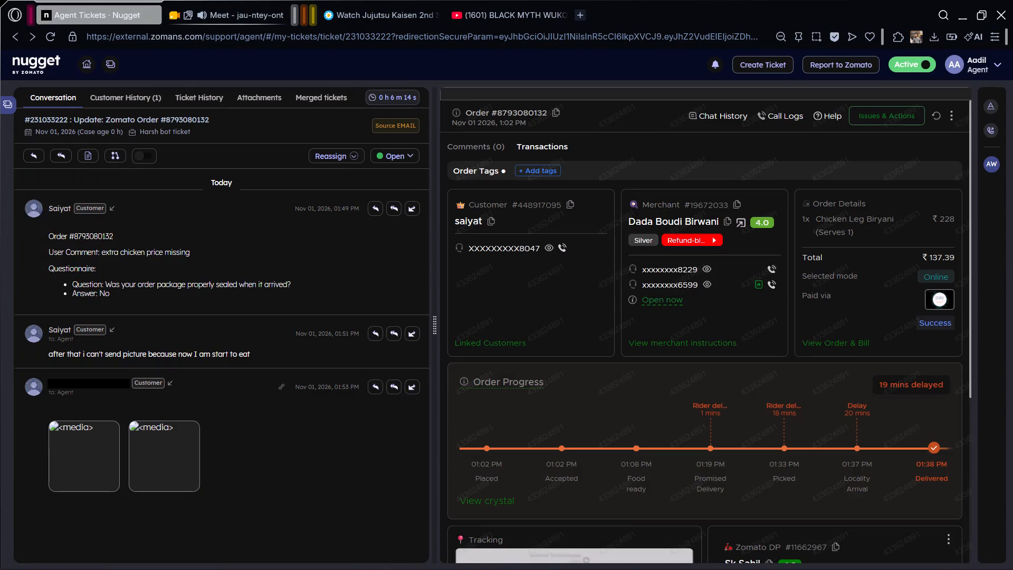
Request a callback connecting to the merchant Dada Boudi Birwani on its first listed phone number, placing the call request twice.
left_click(769, 268)
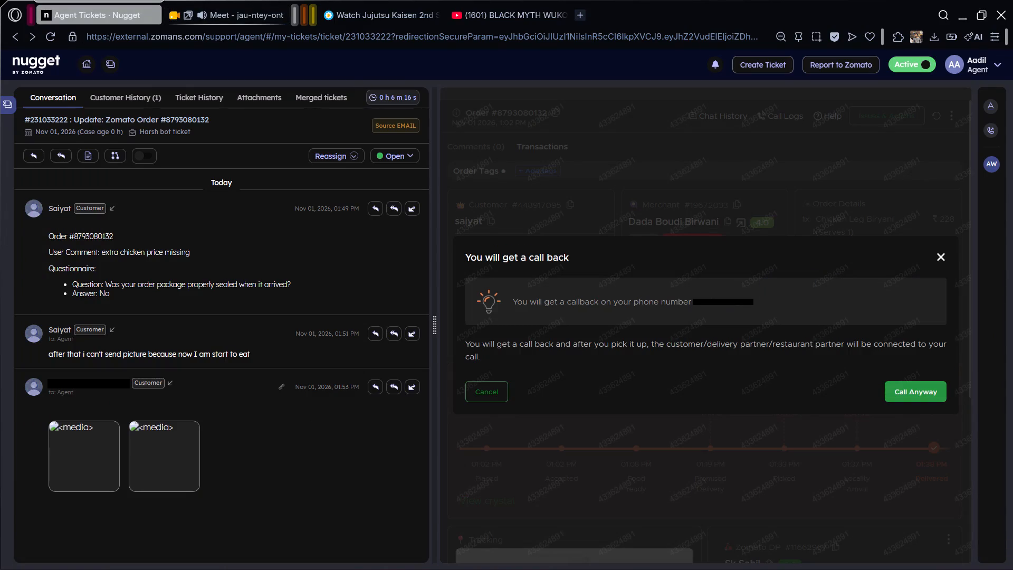
left_click(914, 391)
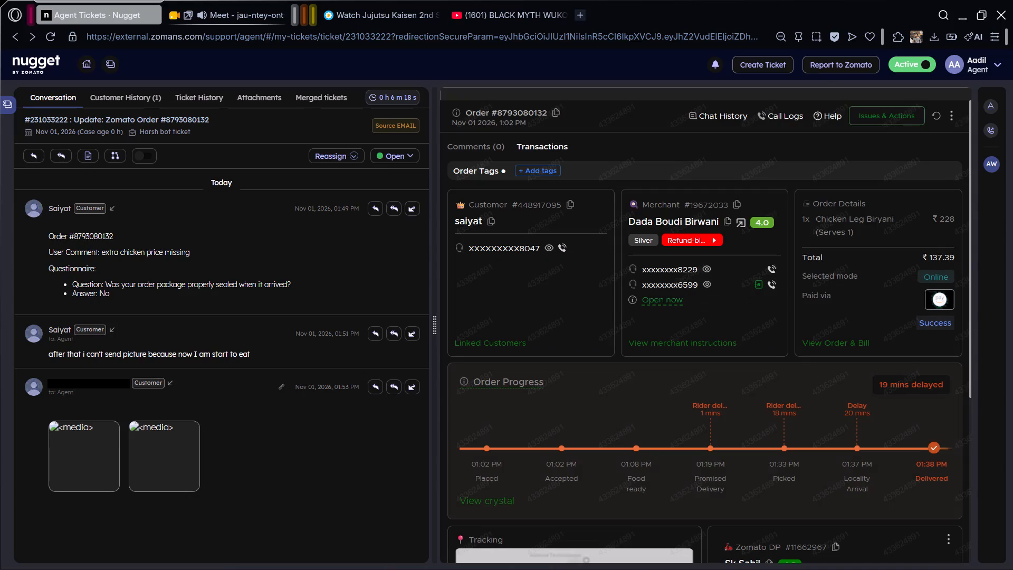
left_click(770, 271)
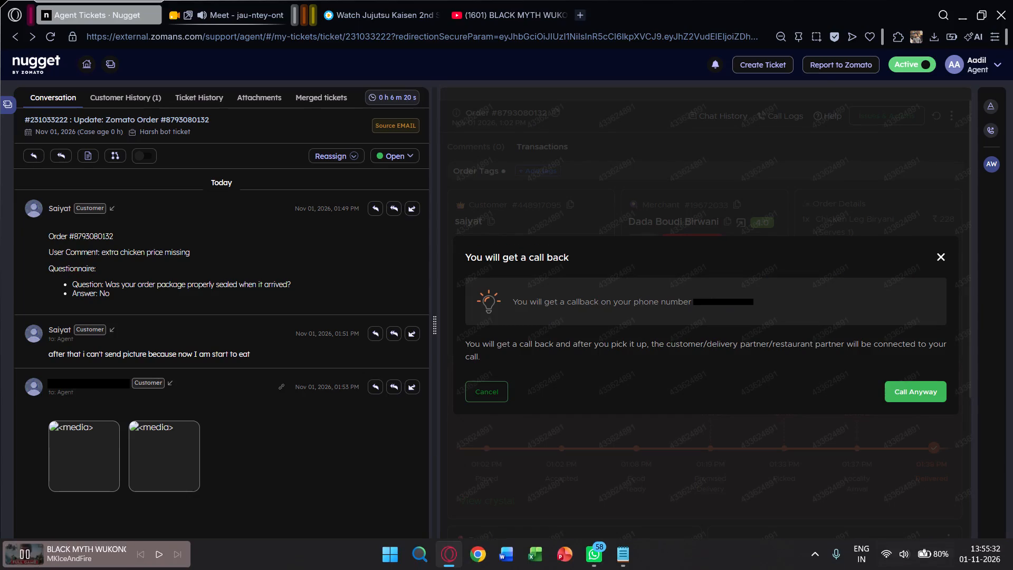
left_click(895, 383)
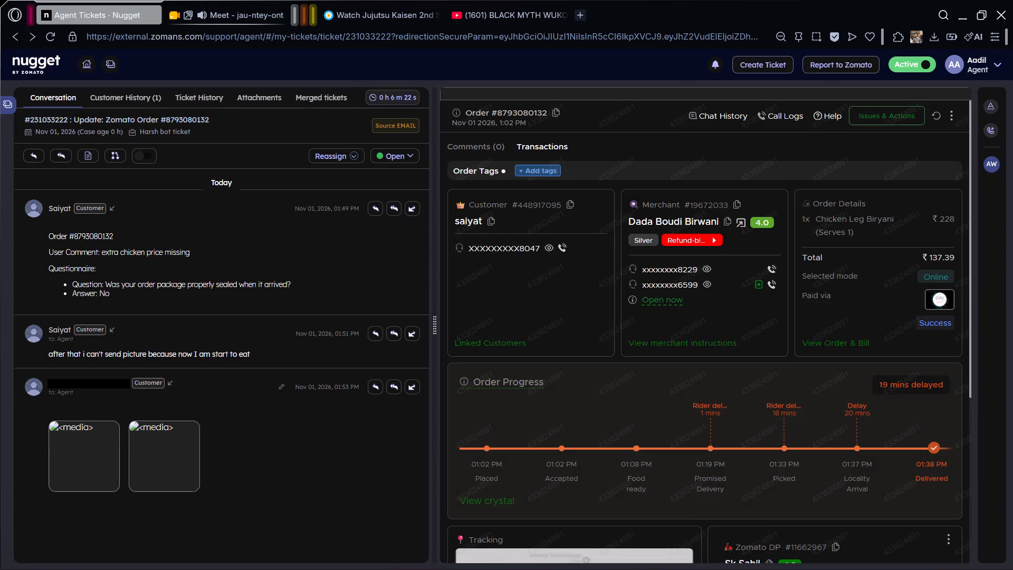
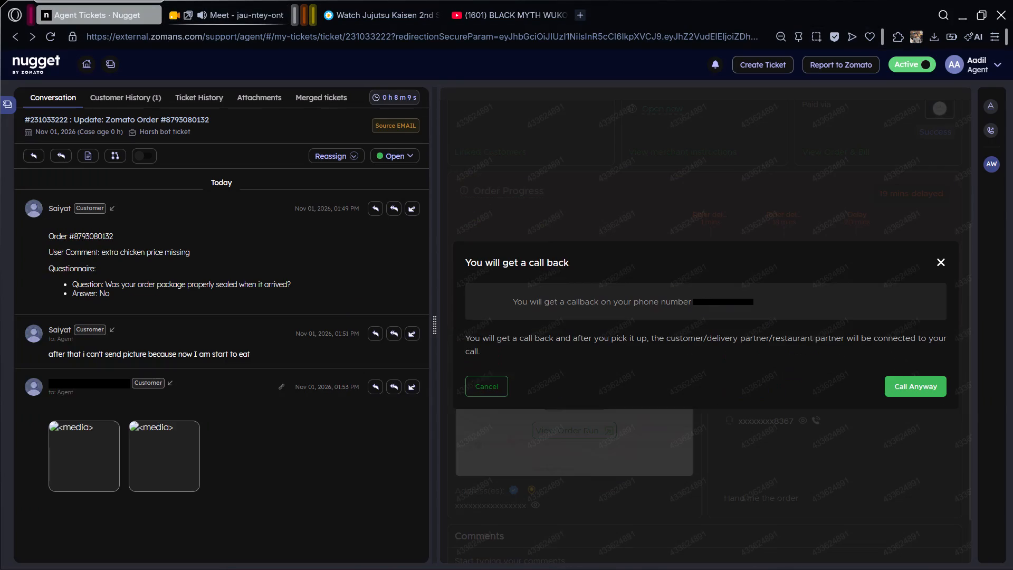
left_click(916, 391)
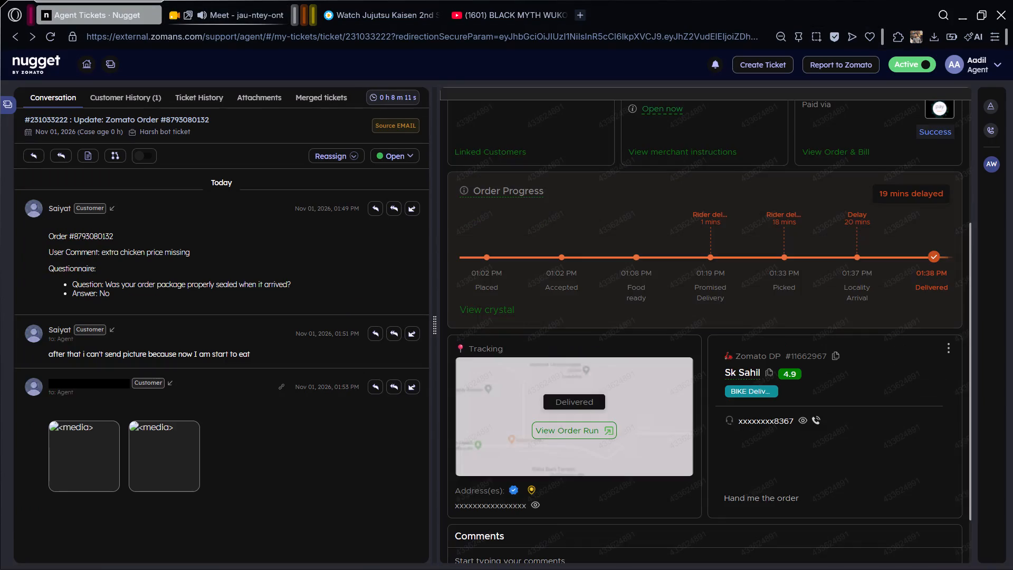
left_click(813, 416)
left_click(920, 376)
left_click(916, 388)
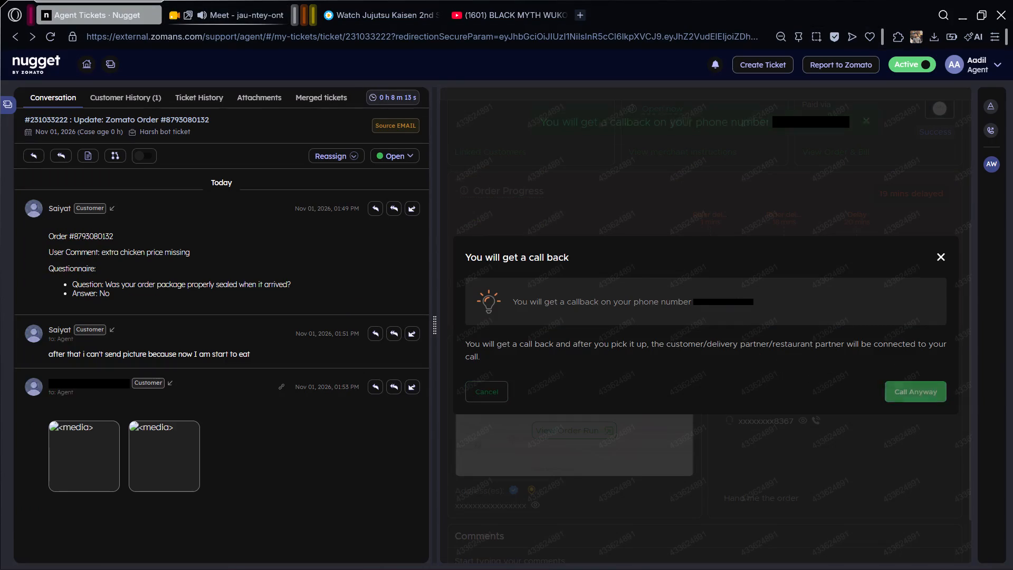
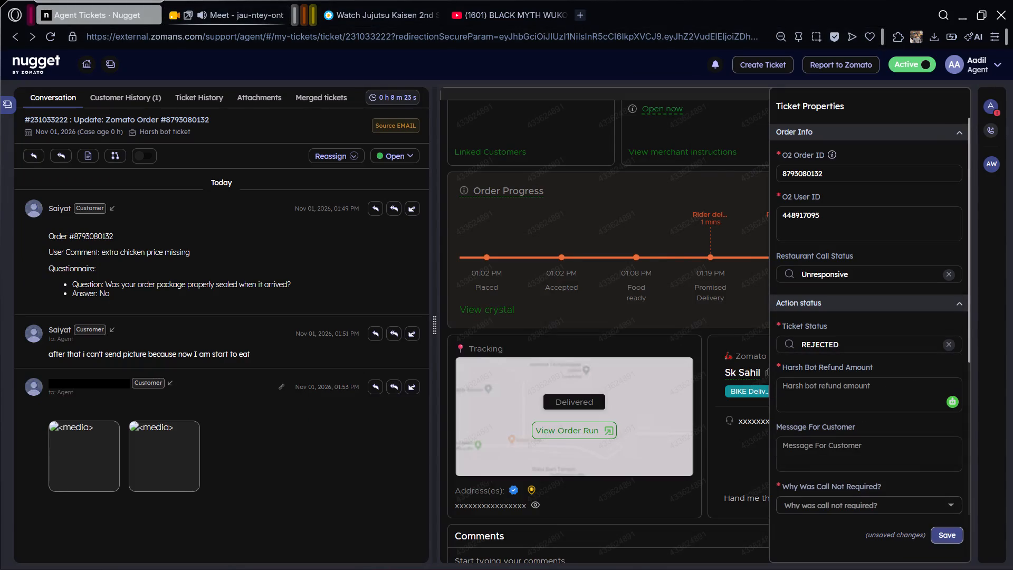
Set the Harsh Bot refund amount to 0 and select one reason why the call was not required.
key("0")
scroll(826, 398, "down", 1)
scroll(824, 403, "up", 2)
scroll(819, 402, "down", 4)
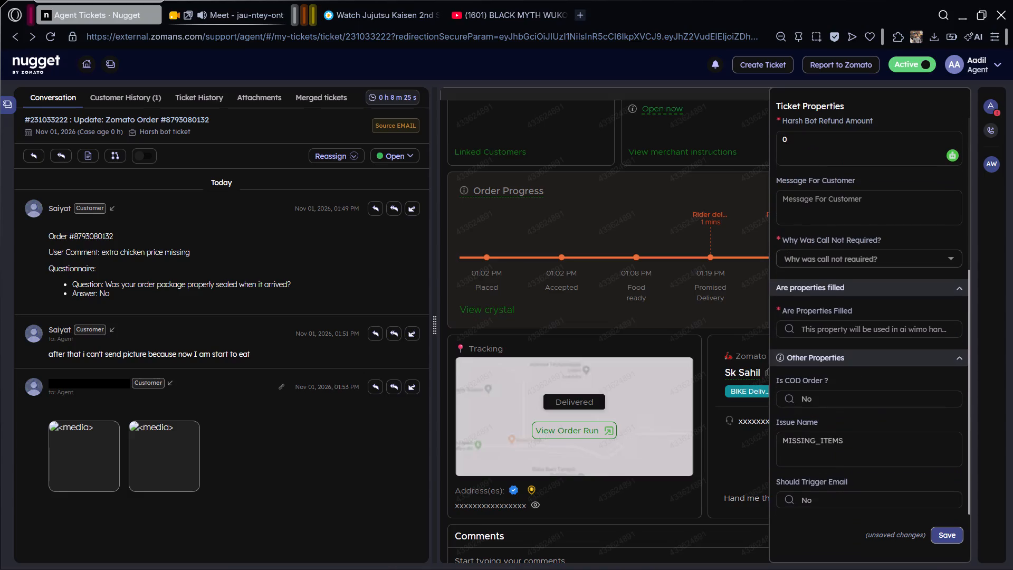
left_click(843, 267)
scroll(843, 274, "down", 3)
scroll(836, 296, "up", 1)
scroll(835, 308, "down", 1)
scroll(835, 315, "up", 1)
scroll(833, 320, "down", 2)
left_click(817, 395)
left_click(816, 421)
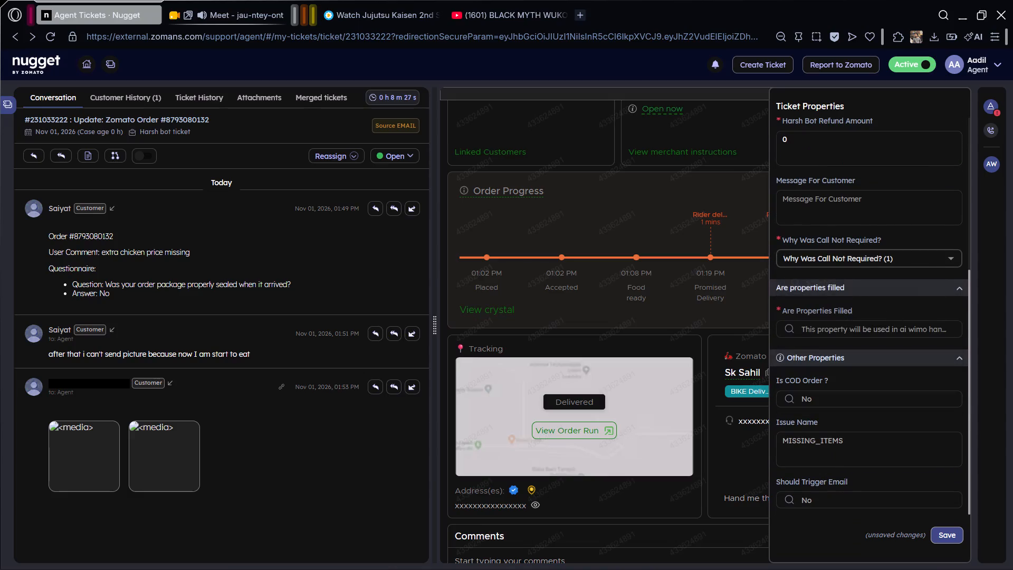
Set Are Properties Filled to Yes in the ticket properties.
left_click(835, 330)
left_click(790, 363)
left_click(811, 332)
left_click(796, 344)
scroll(796, 344, "up", 9)
scroll(796, 344, "down", 1)
scroll(796, 344, "up", 4)
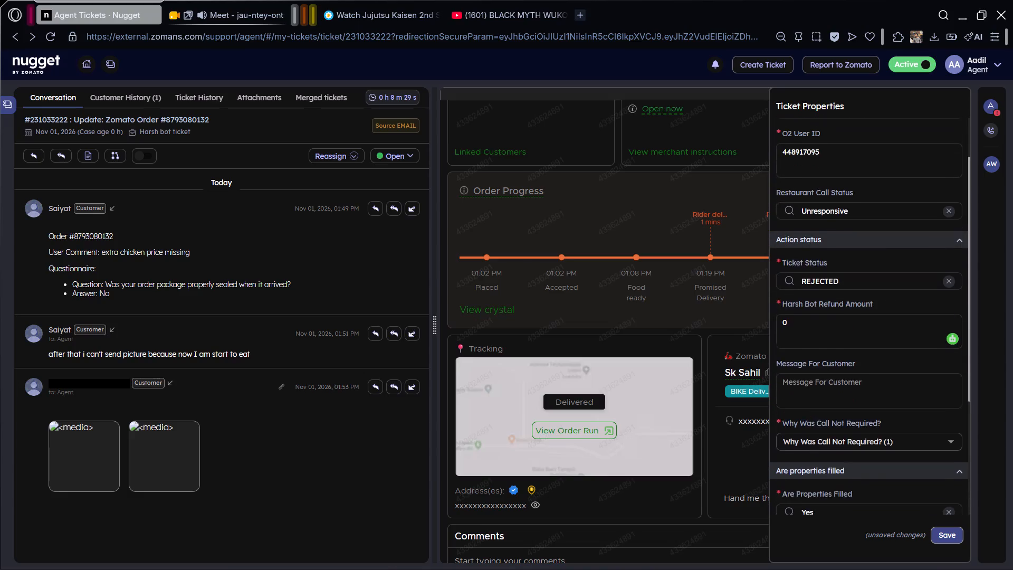
scroll(796, 344, "up", 2)
left_click(988, 100)
Review the linked customers of the order's customer account, including their karma levels.
scroll(641, 170, "up", 1)
scroll(641, 170, "down", 1)
scroll(641, 170, "up", 4)
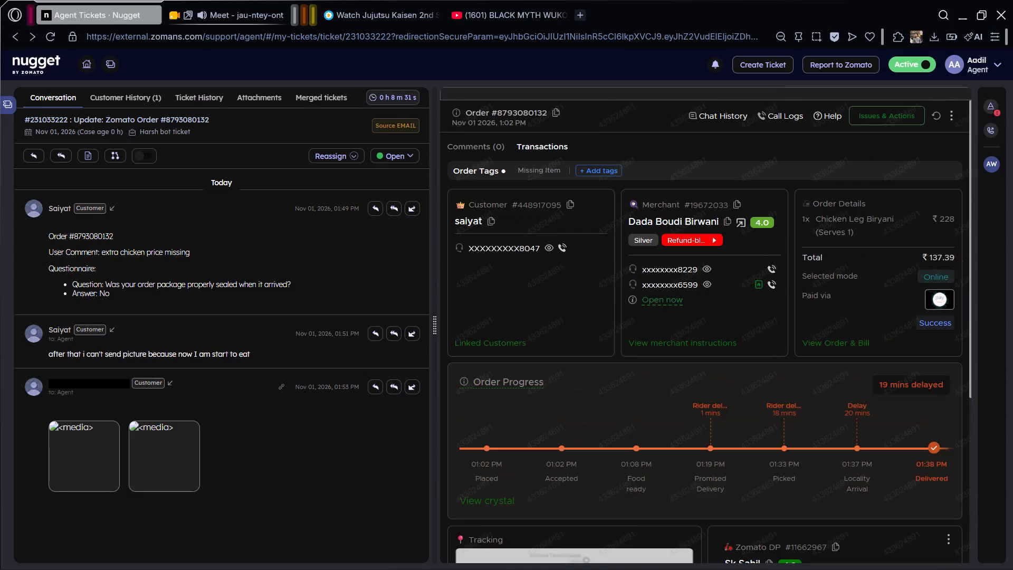
left_click(494, 345)
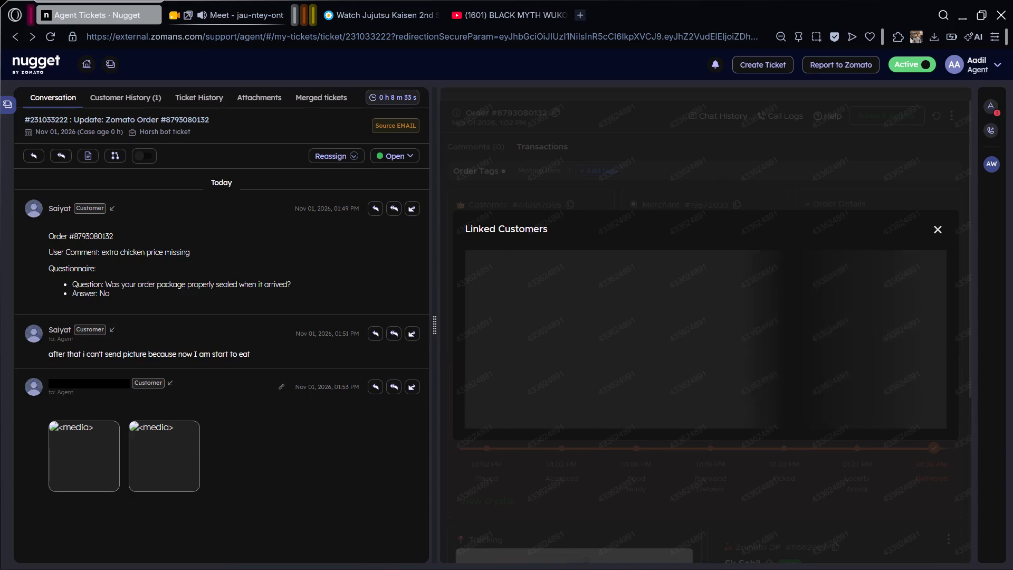
left_click(575, 487)
scroll(789, 252, "down", 16)
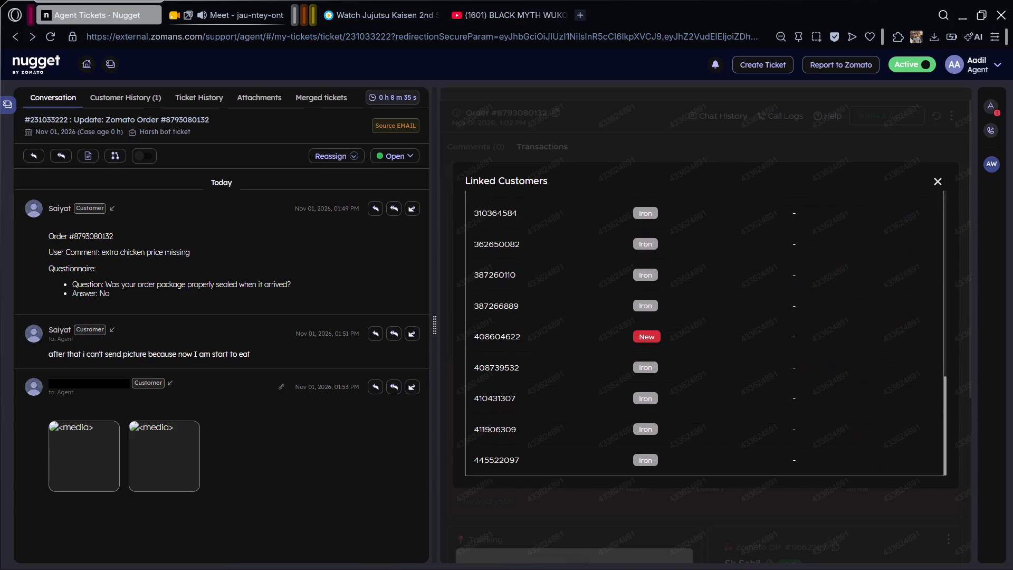
left_click(705, 503)
Copy the Notepad missing-item template with MX ur, DP ur, karma iron and a rejected resolution into a private note on the ticket.
left_click(992, 106)
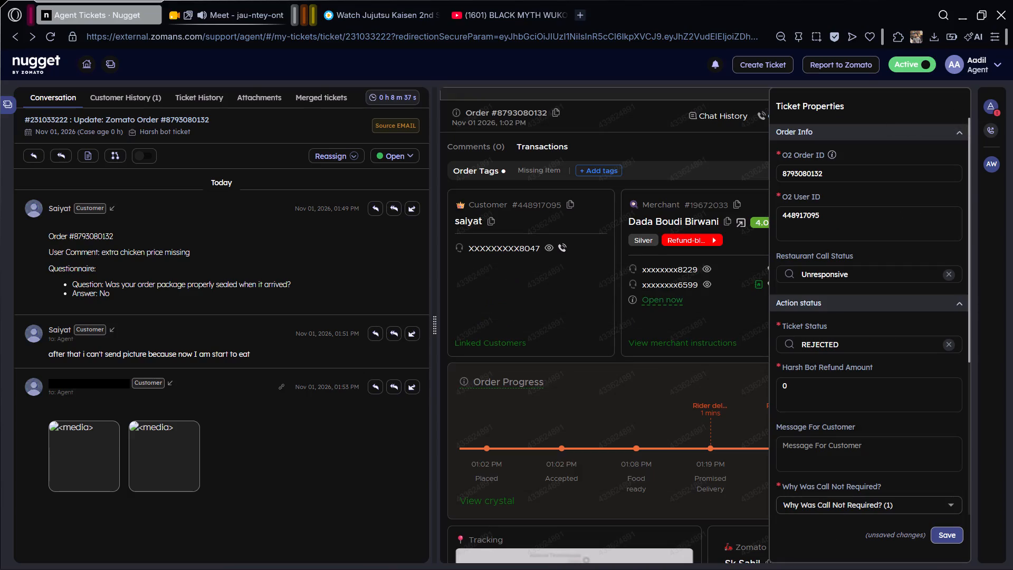
left_click(94, 159)
left_click(425, 268)
key("alt+Tab")
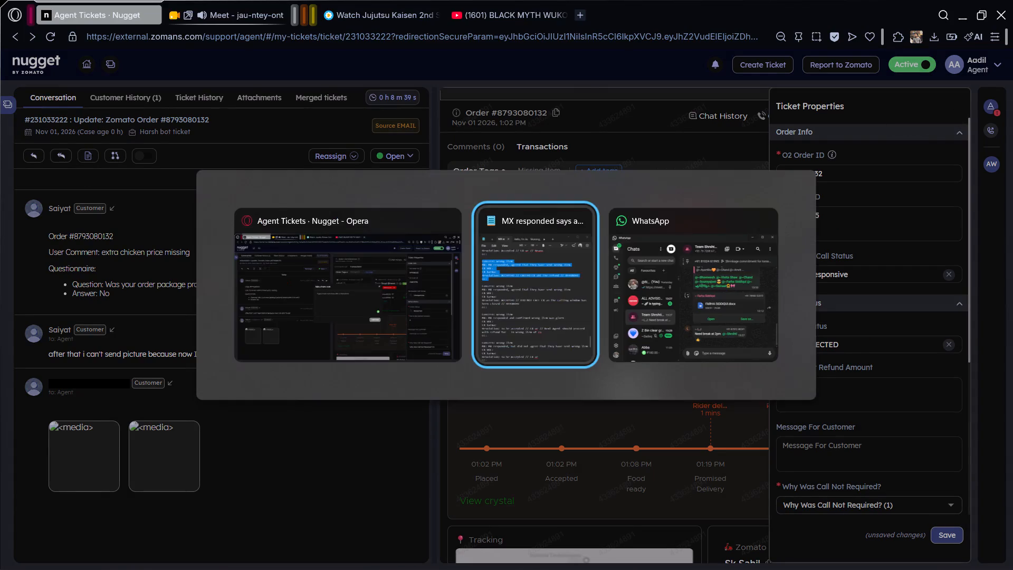
scroll(396, 319, "up", 1)
scroll(396, 319, "down", 1)
scroll(396, 319, "up", 13)
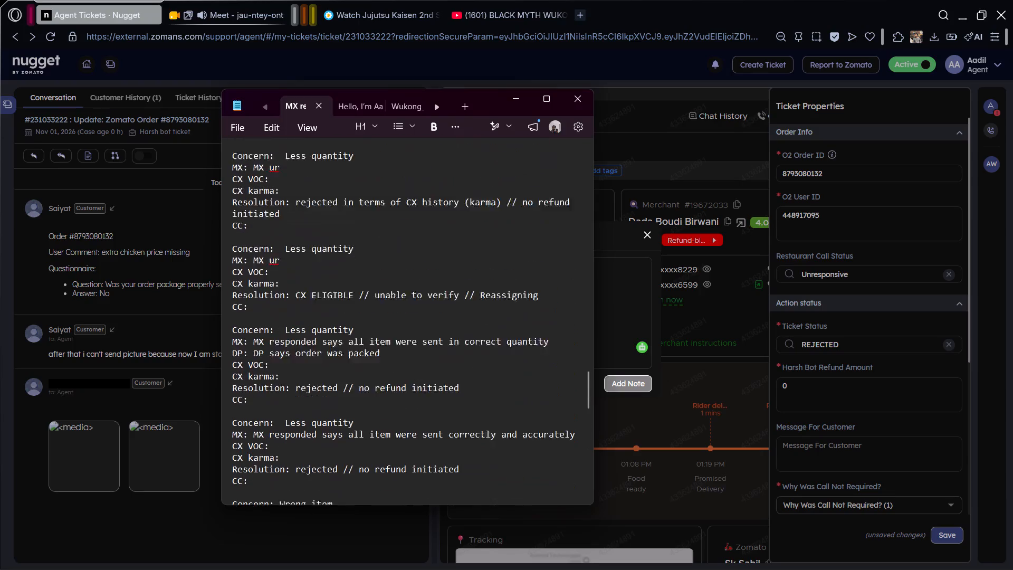
scroll(350, 337, "up", 5)
scroll(298, 353, "up", 4)
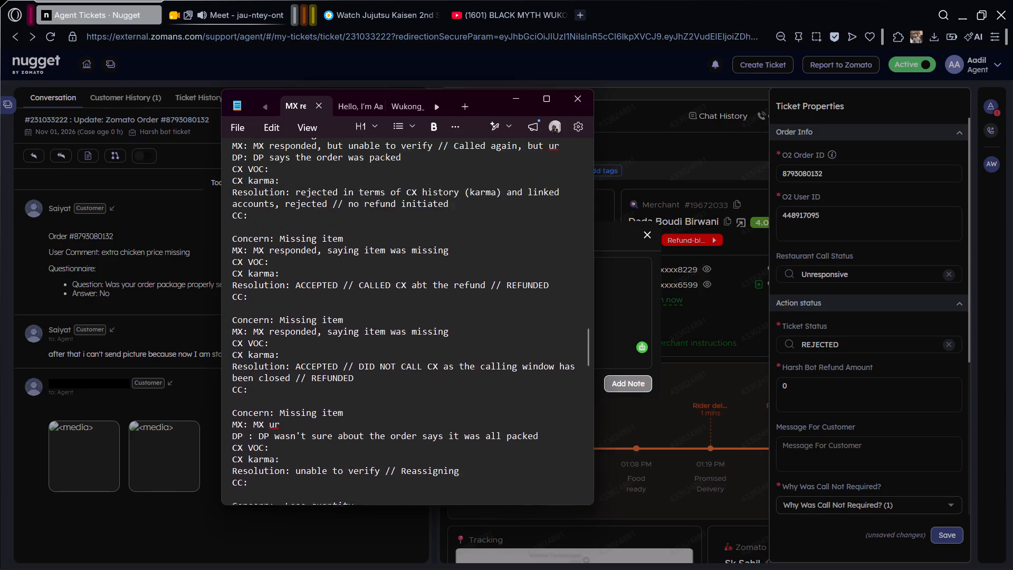
scroll(293, 359, "up", 4)
left_click_drag(265, 335, 231, 270)
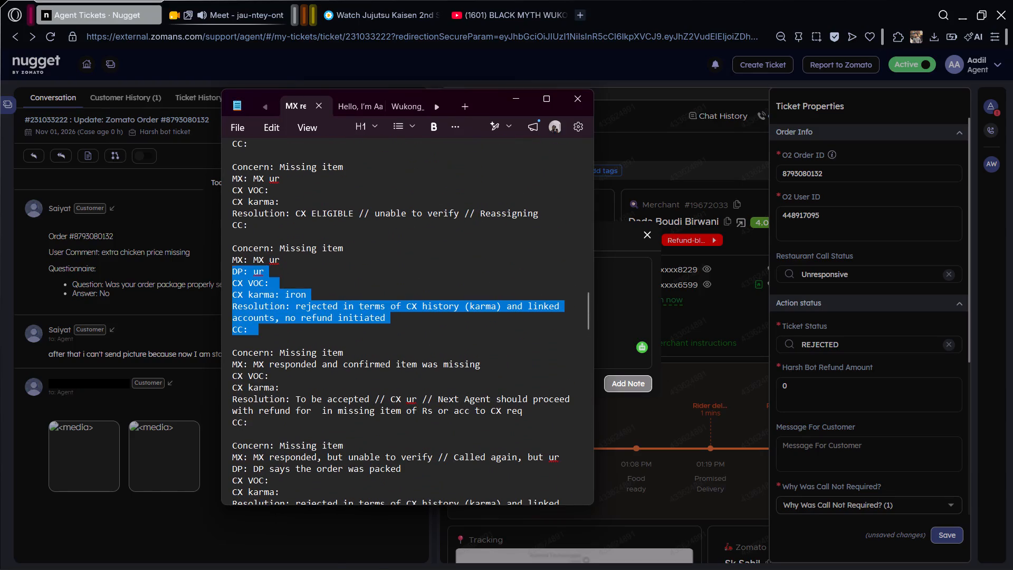
left_click_drag(231, 270, 217, 250)
key("ctrl+c")
left_click(639, 280, "ctrl")
key("ctrl+v")
left_click(644, 237)
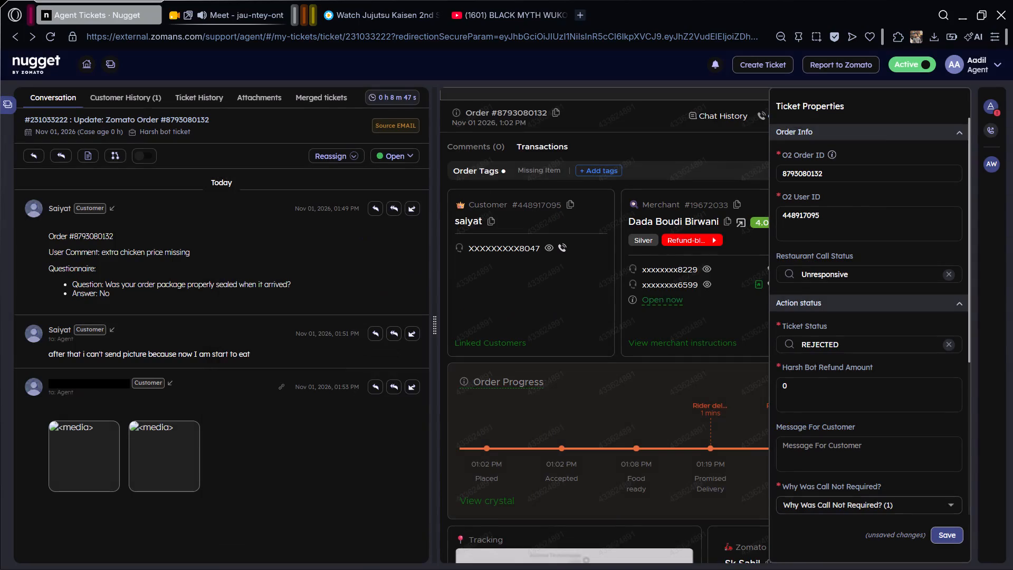
Copy the customer's comment "extra chicken price missing" into the CX VOC line of the private note.
left_click(997, 102)
left_click_drag(199, 250, 108, 250)
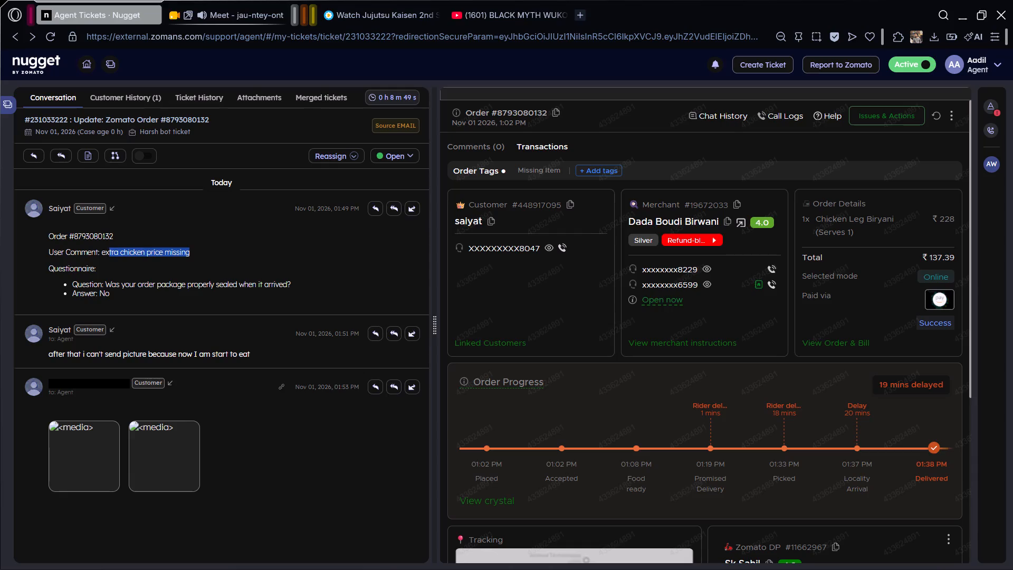
left_click_drag(108, 250, 102, 250)
key("ctrl+c")
left_click(95, 156, "ctrl")
left_click(414, 298, "ctrl")
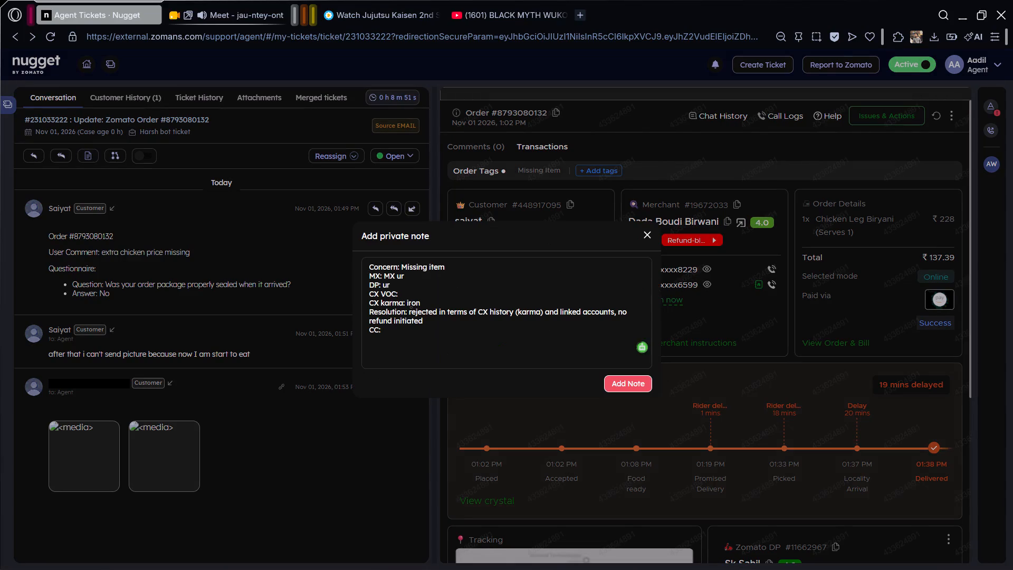
left_click(411, 296, "ctrl")
key("ctrl+v")
Delete "and linked accounts" from the Resolution line of the private note.
left_click(441, 335)
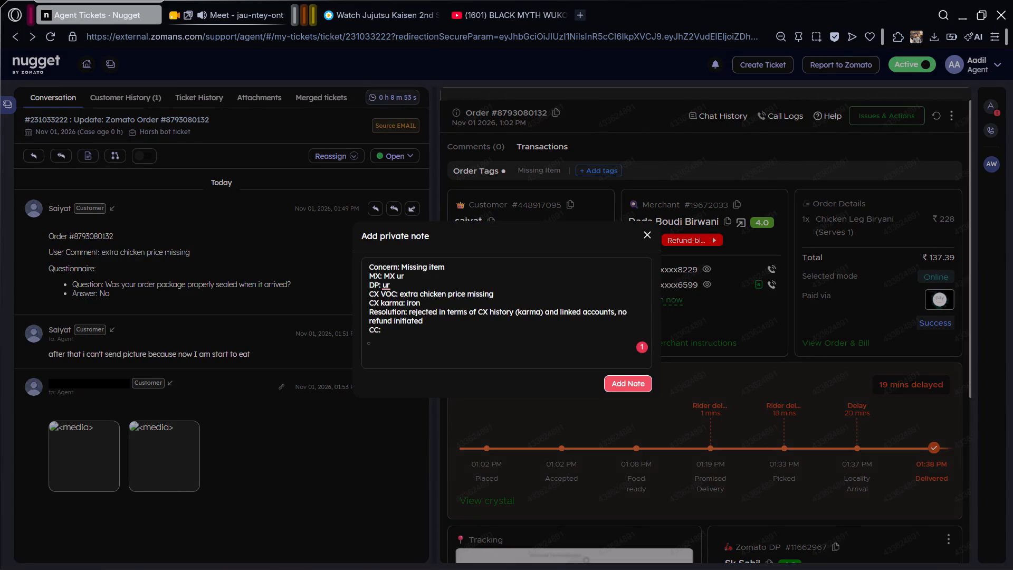
left_click_drag(544, 311, 614, 315)
key("BackSpace")
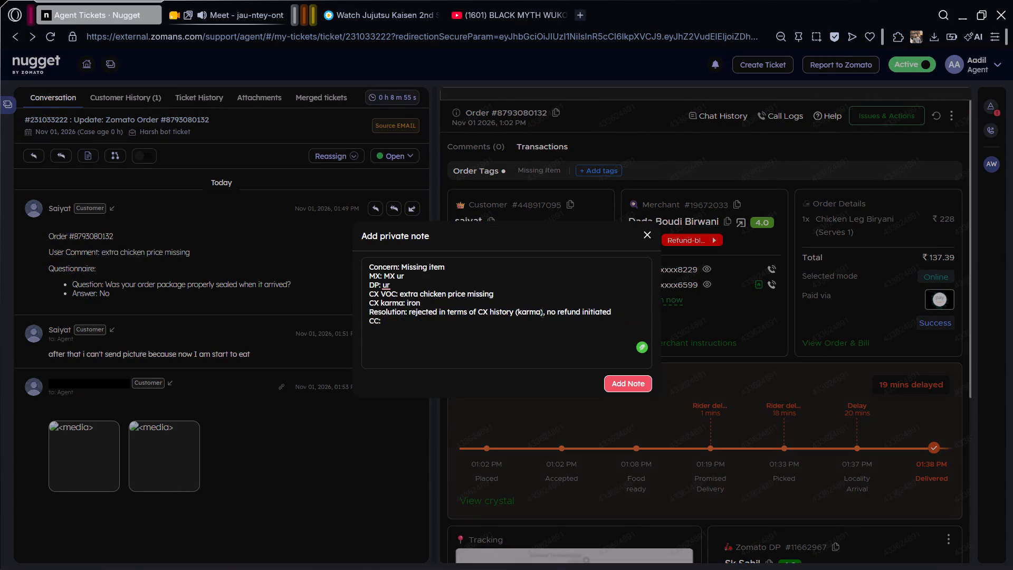
Enter 1 on the CC line of the private note.
left_click(506, 326)
left_click(491, 325)
key("2")
key("BackSpace")
key("1")
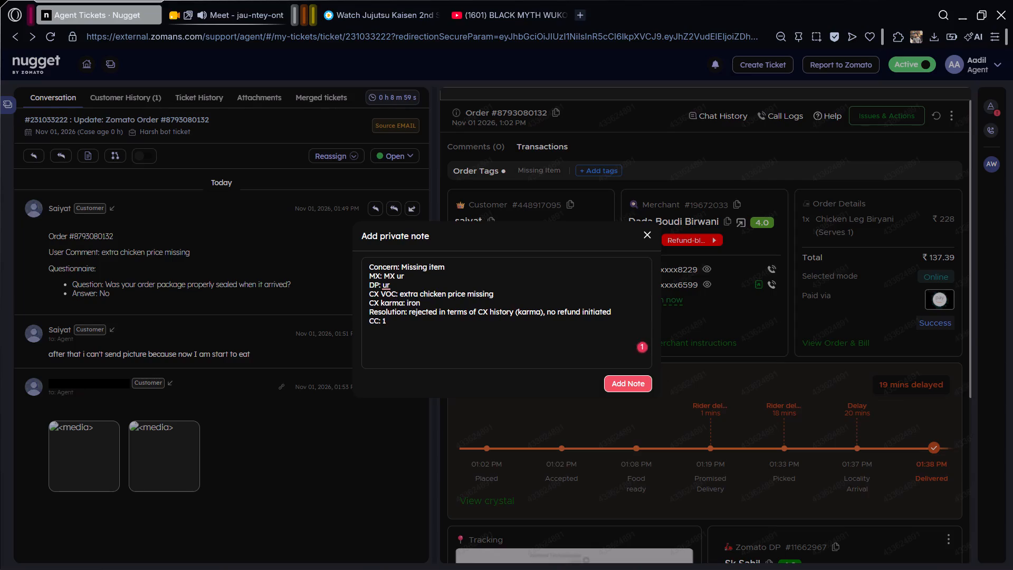
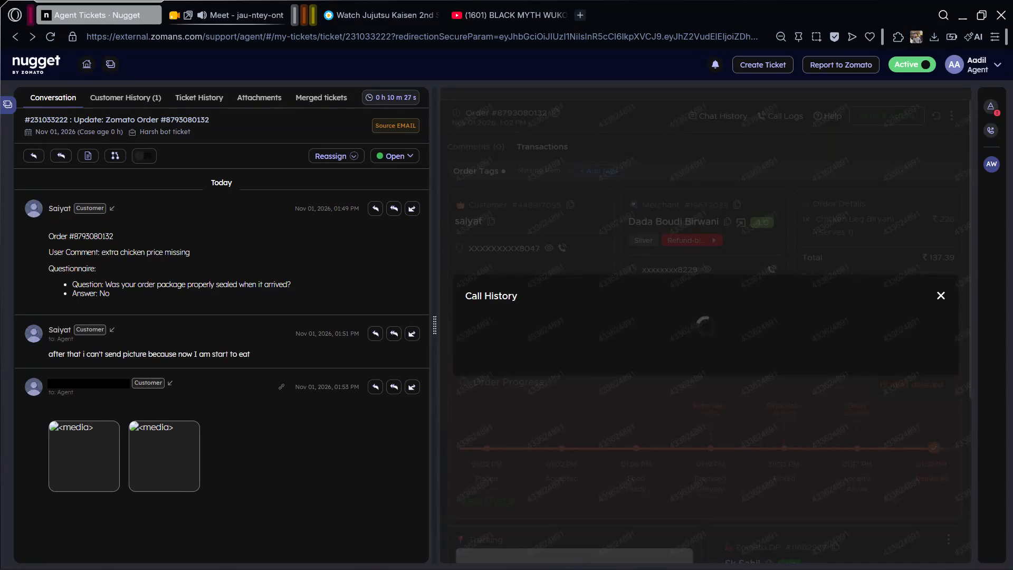
left_click(783, 117)
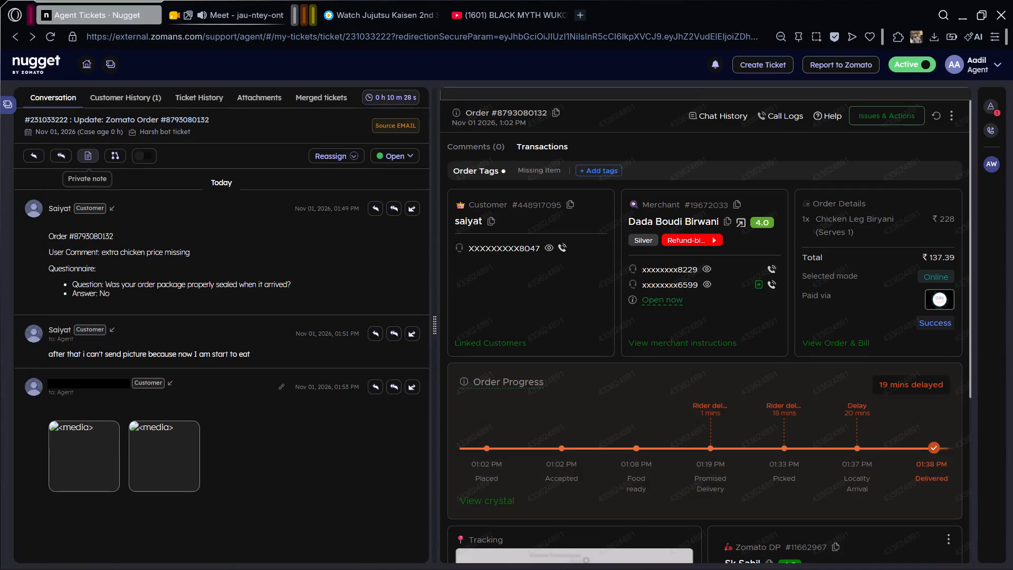
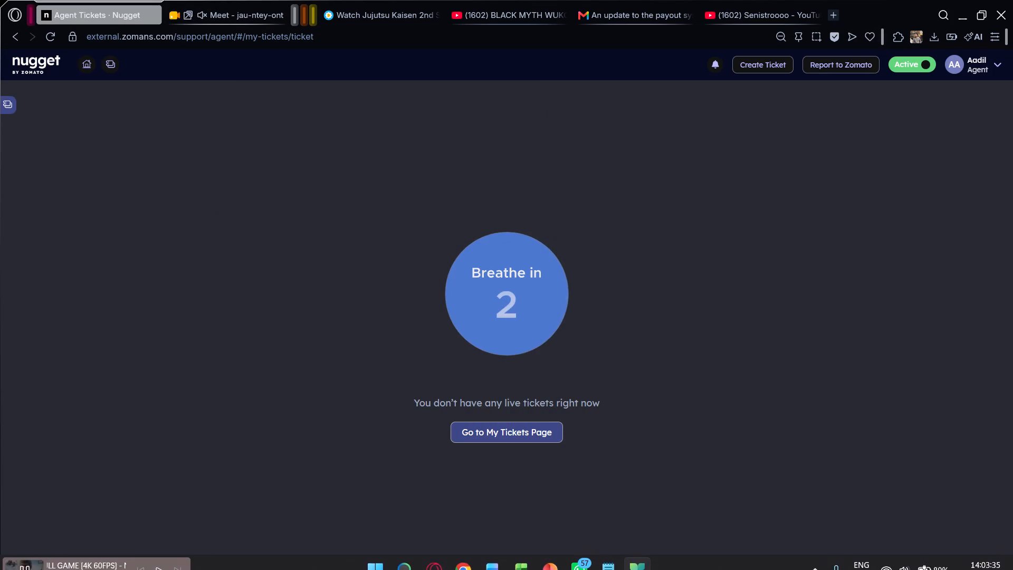
Switch to Microsoft PC Manager, minimize the Notepad window behind it, and run the PC boost.
left_click(661, 557)
left_click(622, 546)
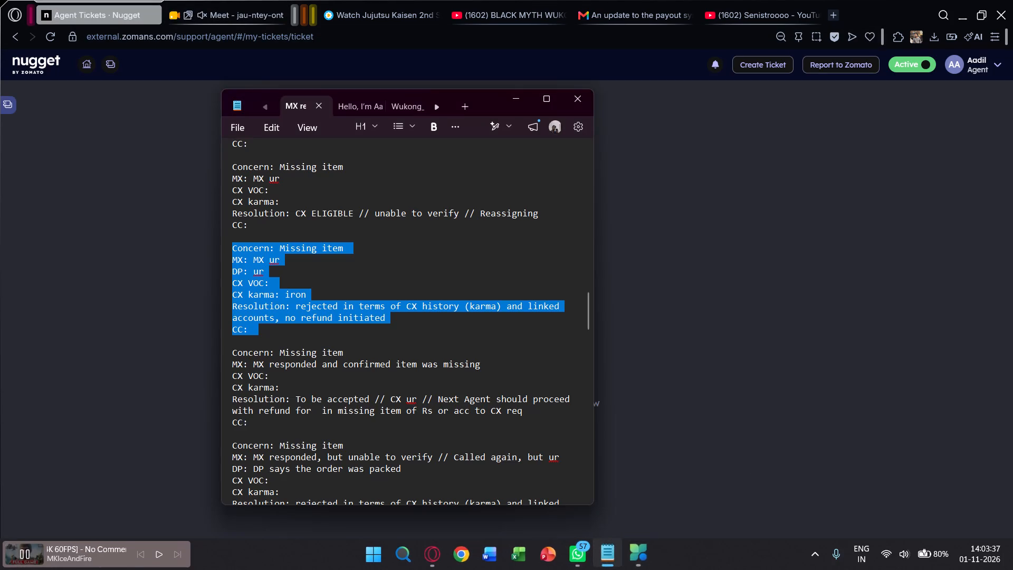
left_click(612, 553)
left_click(637, 555)
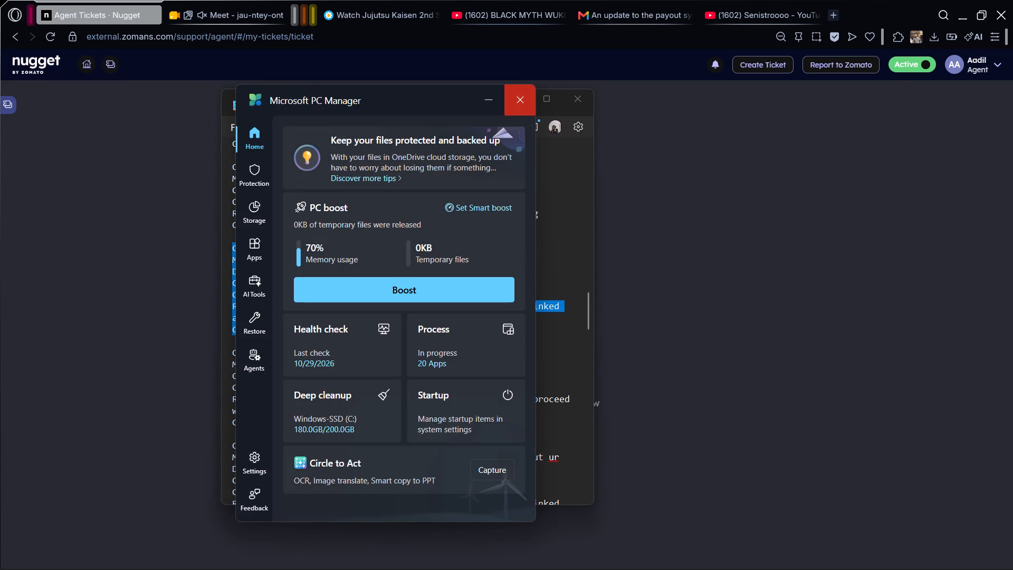
left_click_drag(442, 103, 828, 100)
left_click_drag(824, 101, 770, 98)
left_click(524, 104)
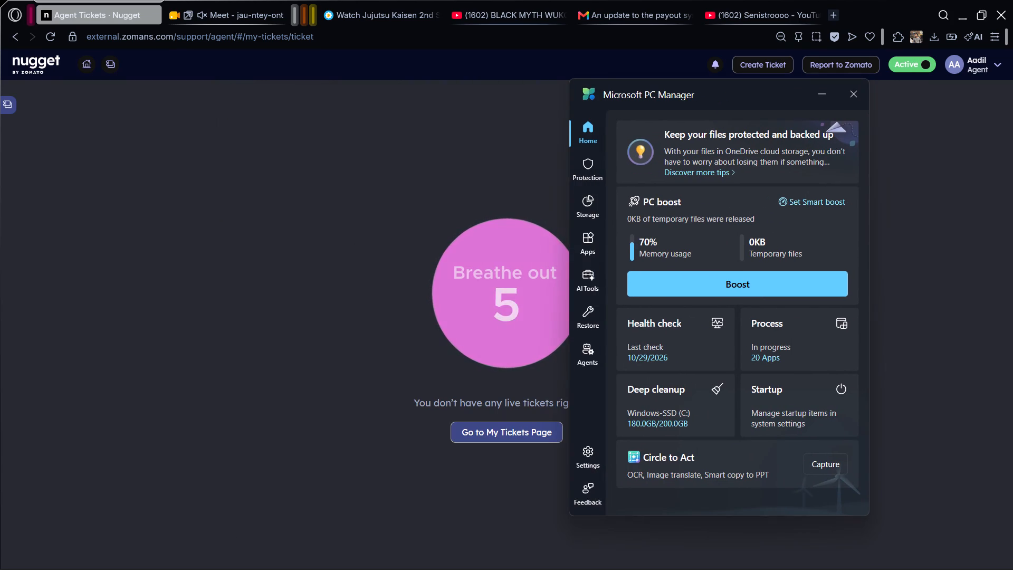
left_click_drag(751, 102, 411, 106)
left_click(402, 280)
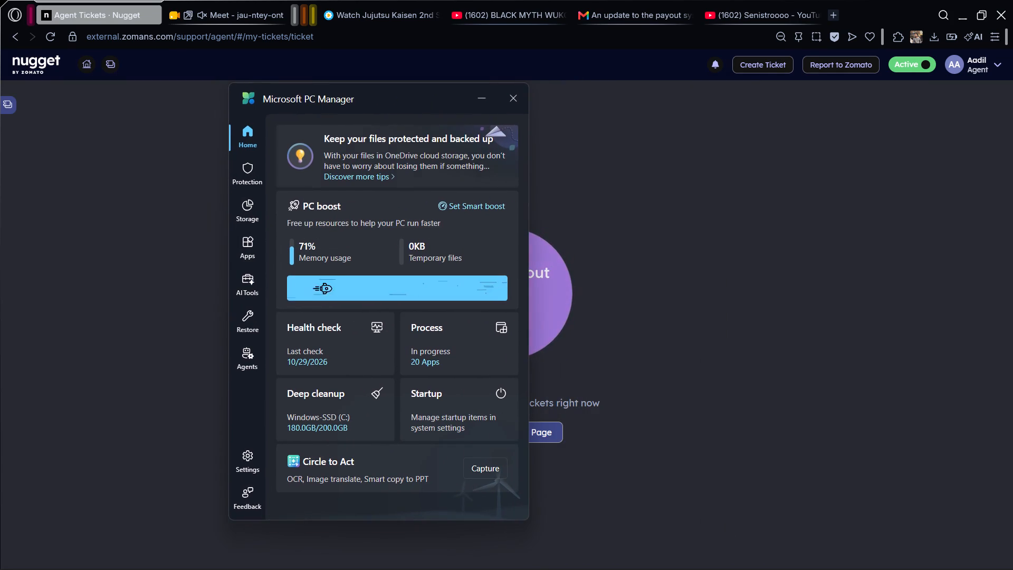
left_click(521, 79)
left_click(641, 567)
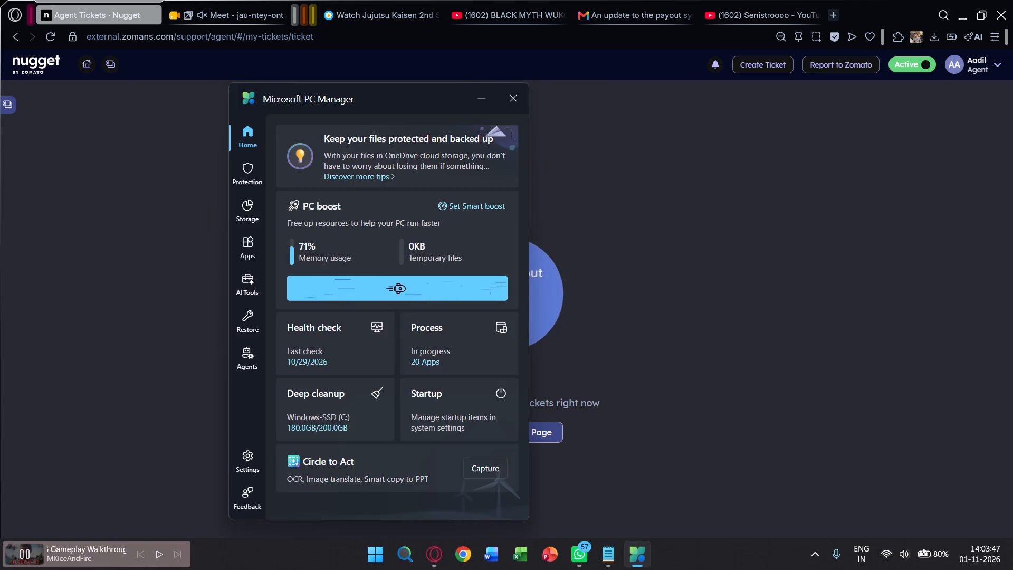